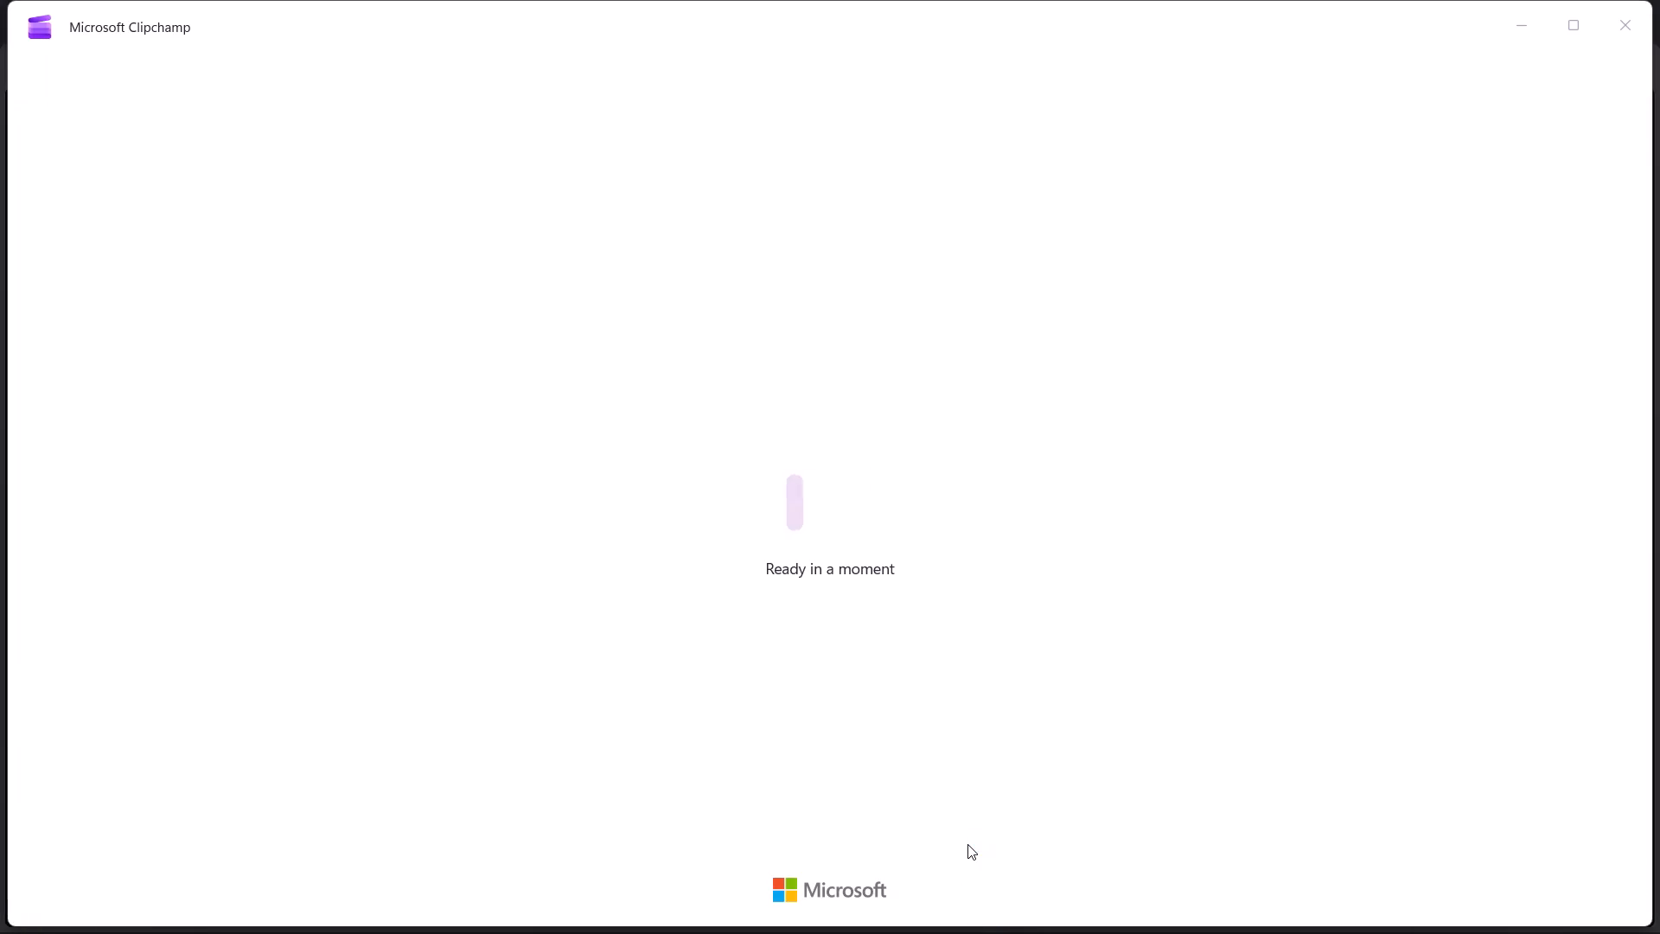
key("alt+Tab")
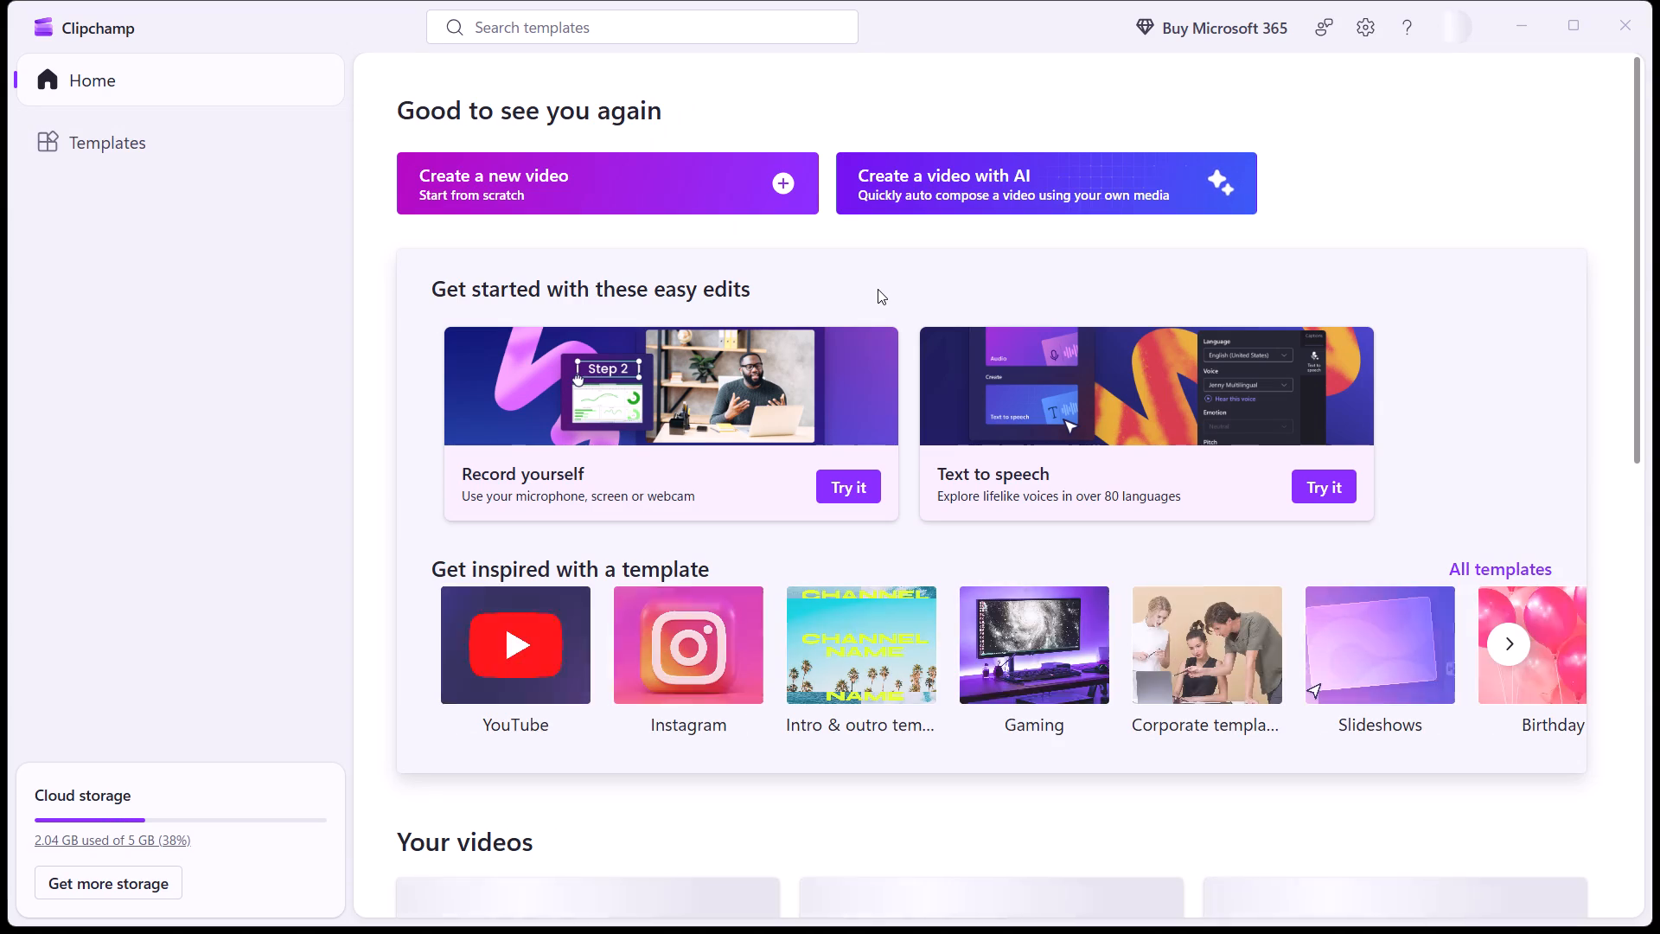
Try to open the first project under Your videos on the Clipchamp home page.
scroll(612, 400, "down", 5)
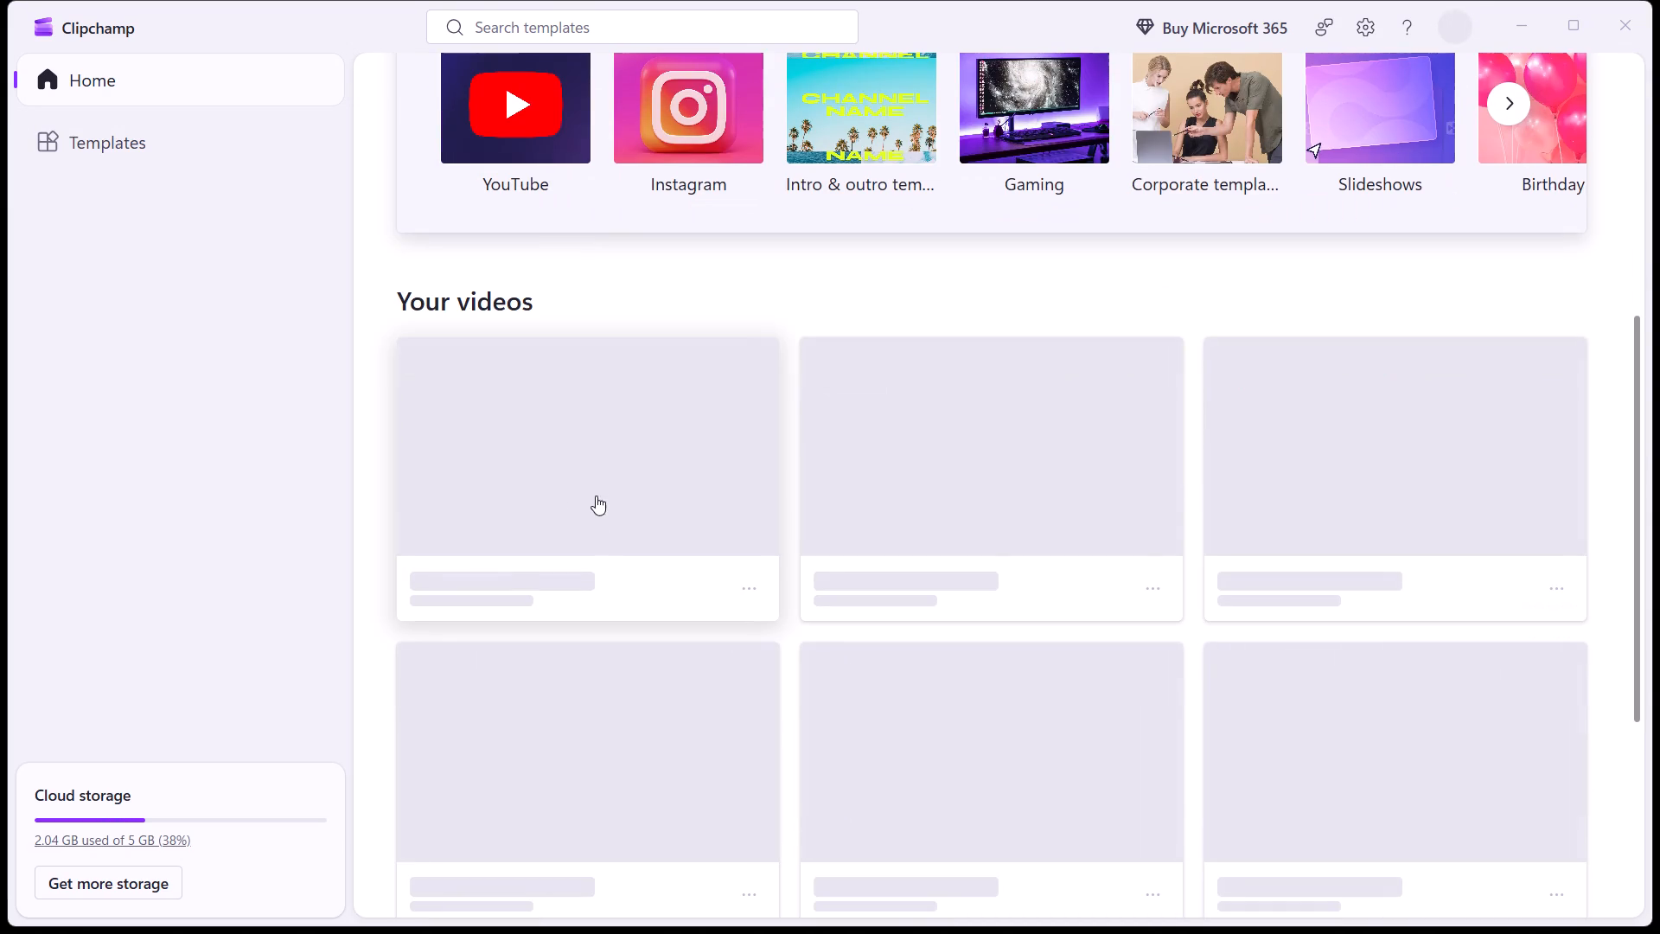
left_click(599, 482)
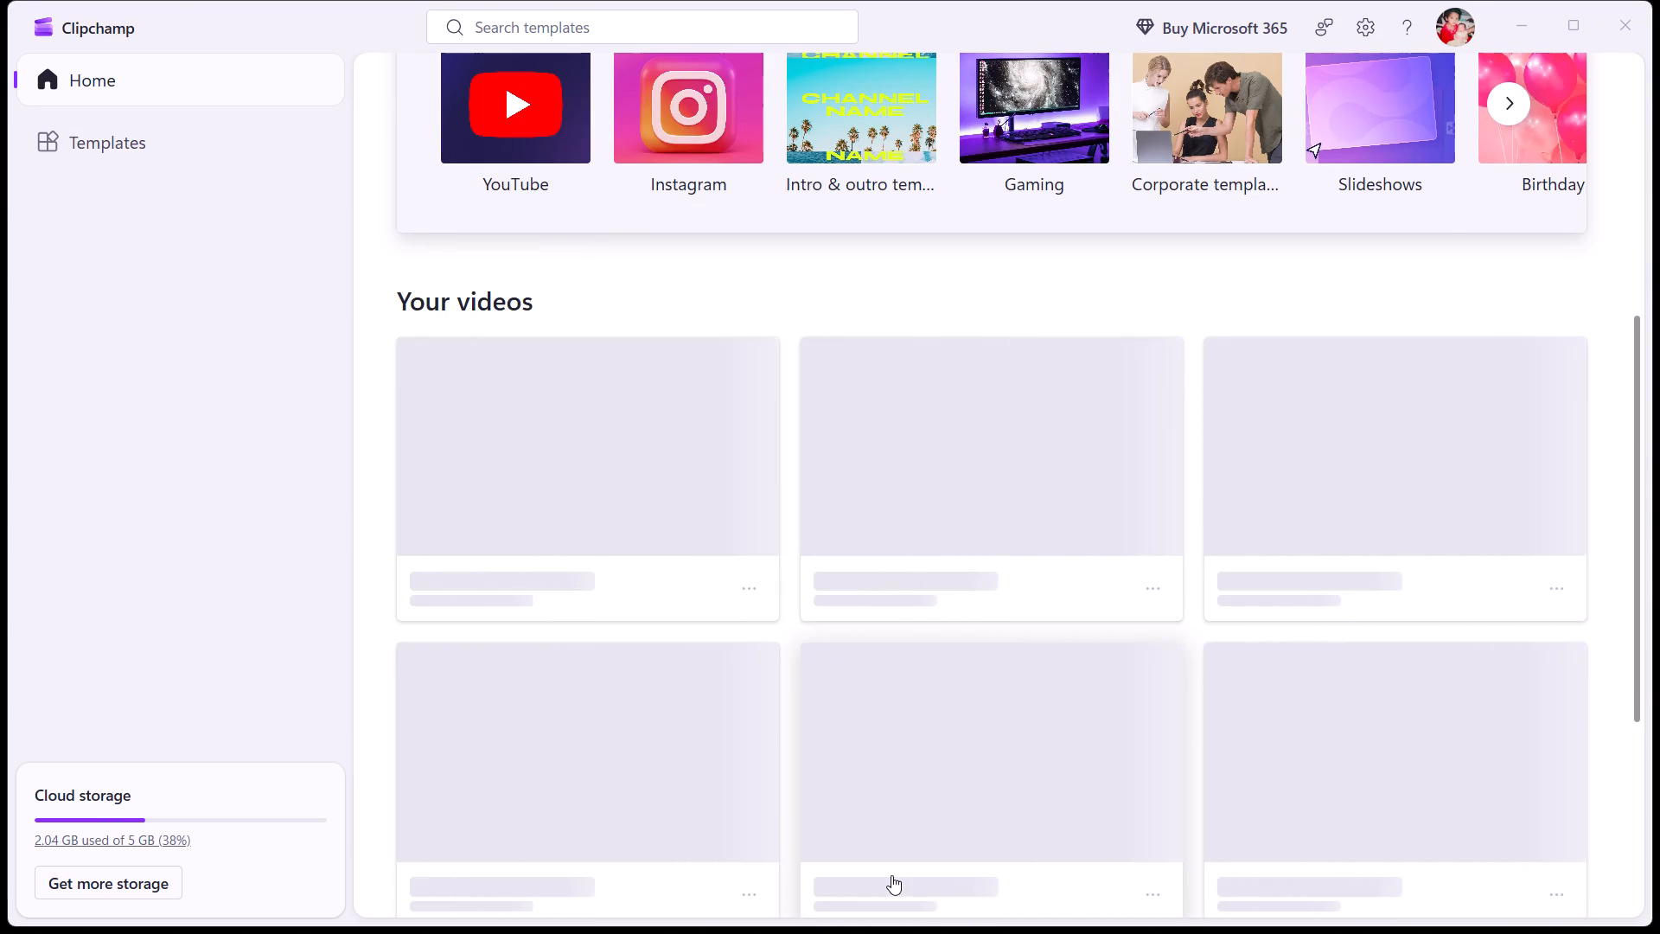
Close the Downloads window of File Explorer.
key("alt+Tab")
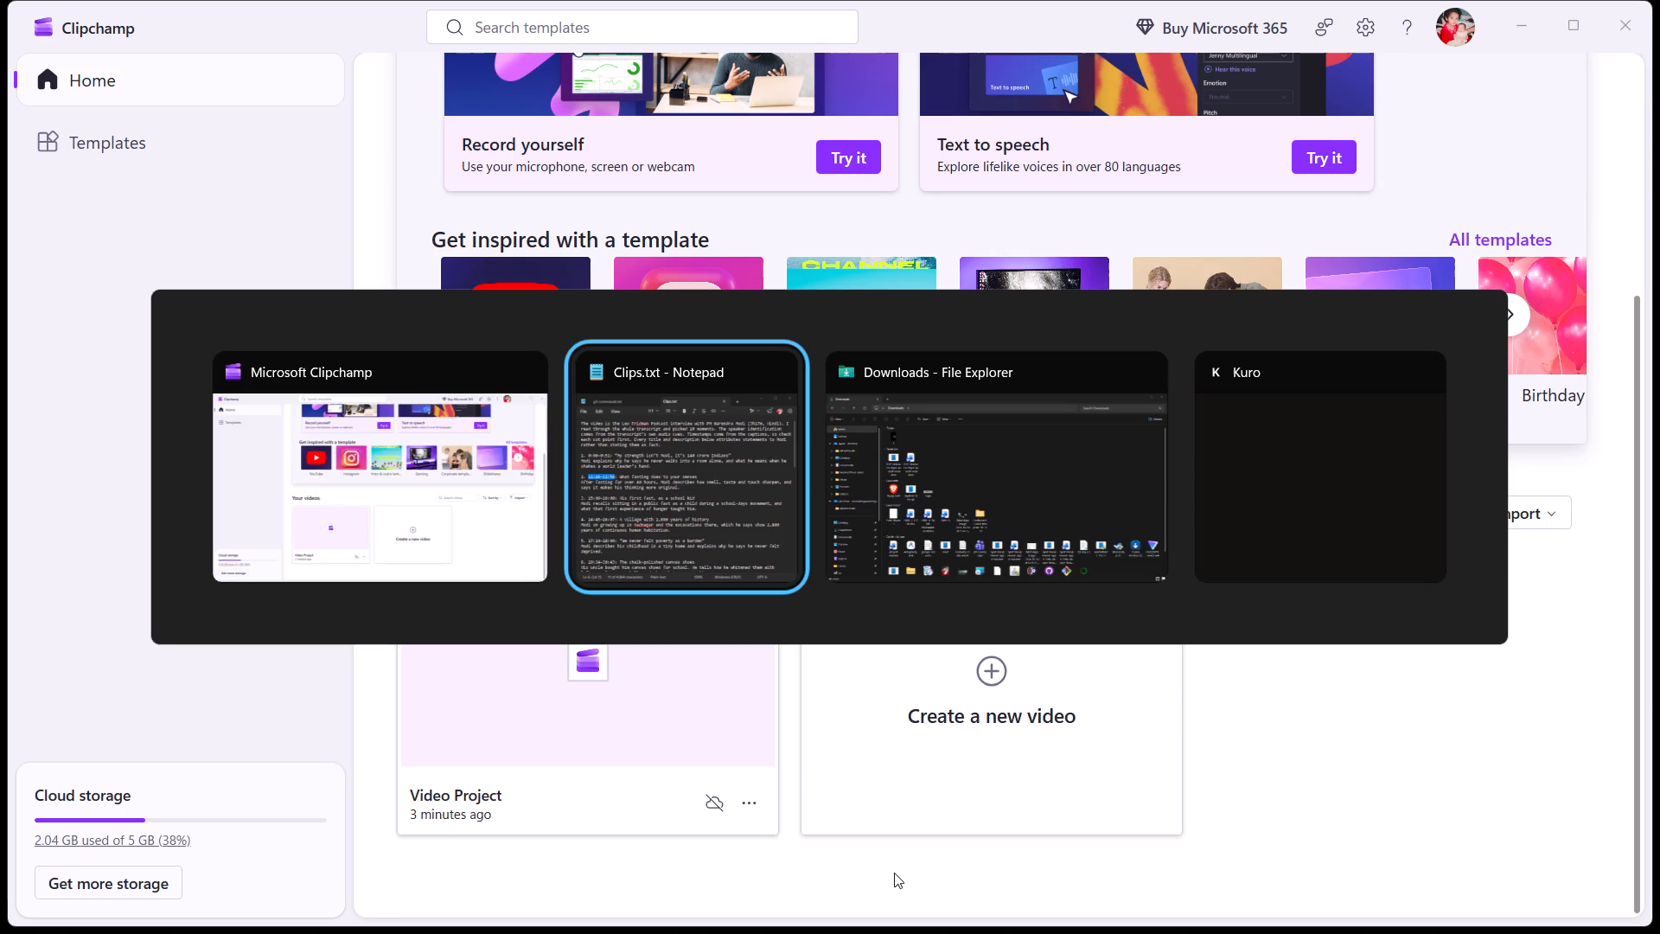
left_click(1146, 382, "alt")
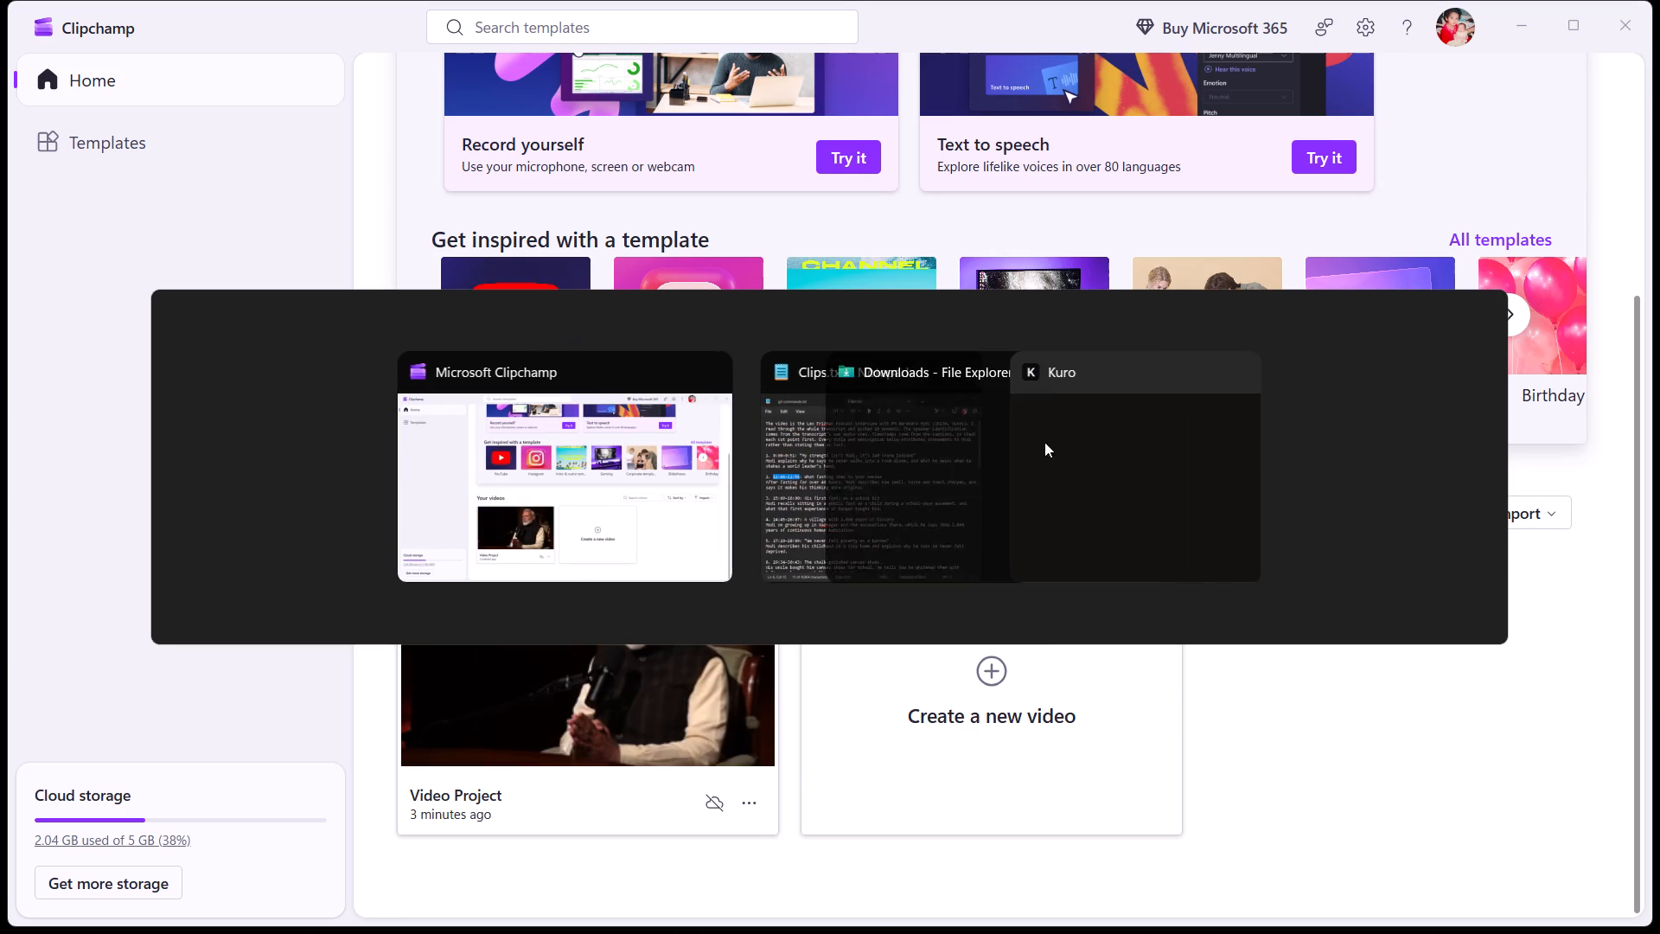
Switch to the Clips.txt notes in Notepad to check the listed clip timestamps.
left_click(814, 453, "alt")
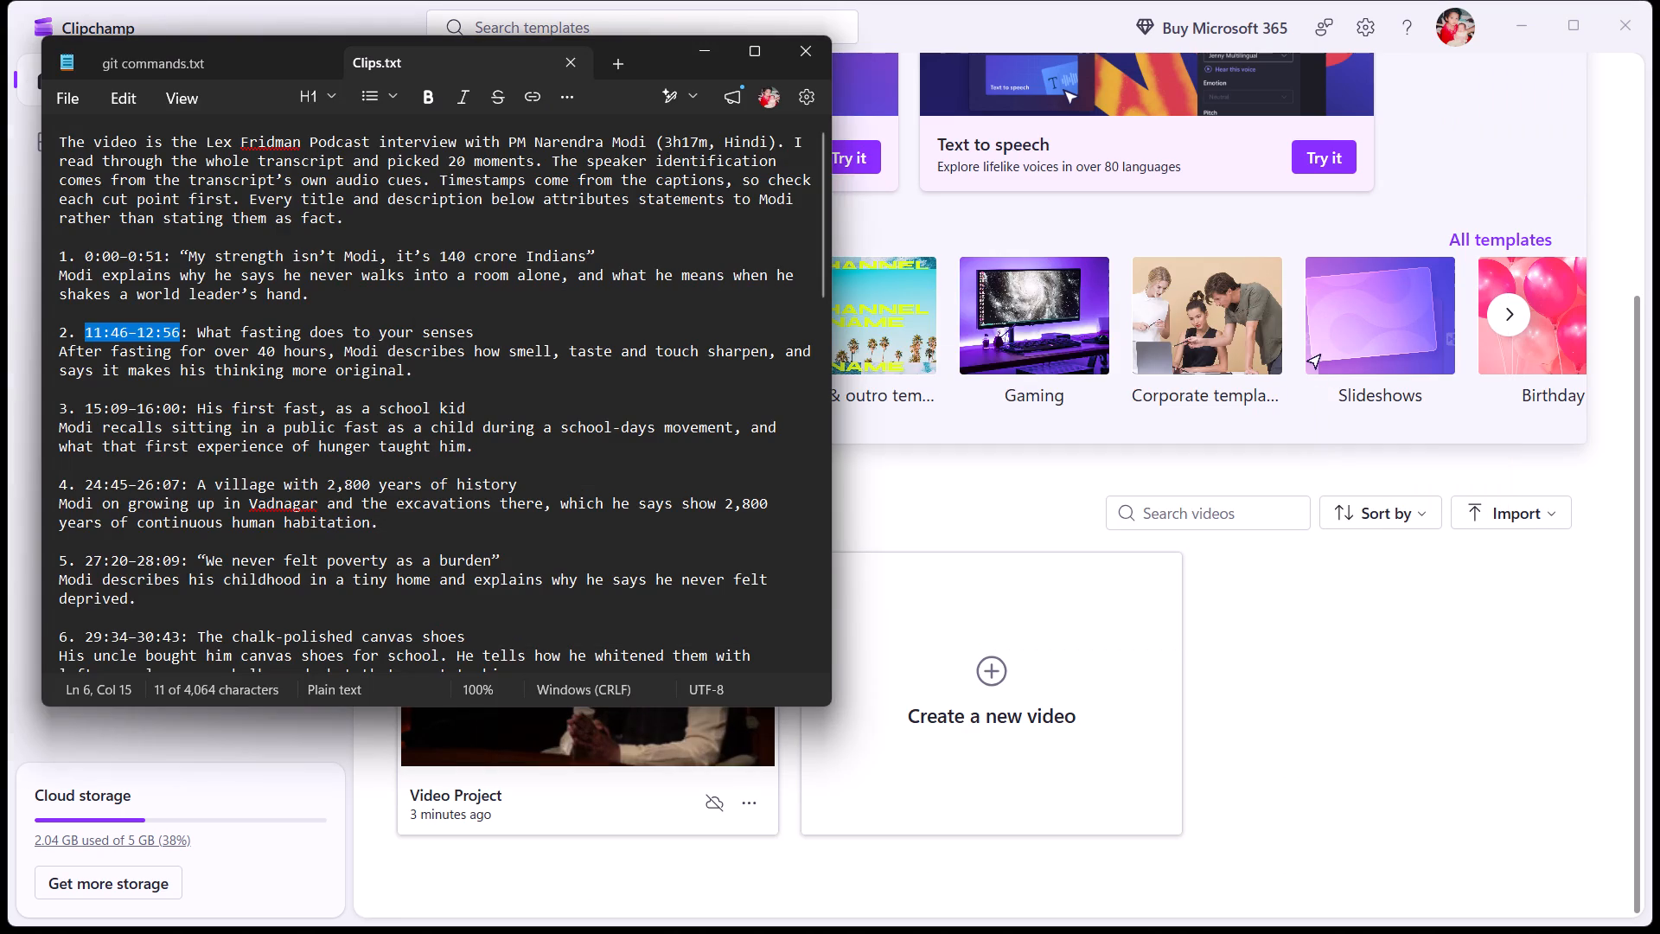
Return to Clipchamp and open the existing project named Video Project.
left_click(986, 477)
left_click(683, 643)
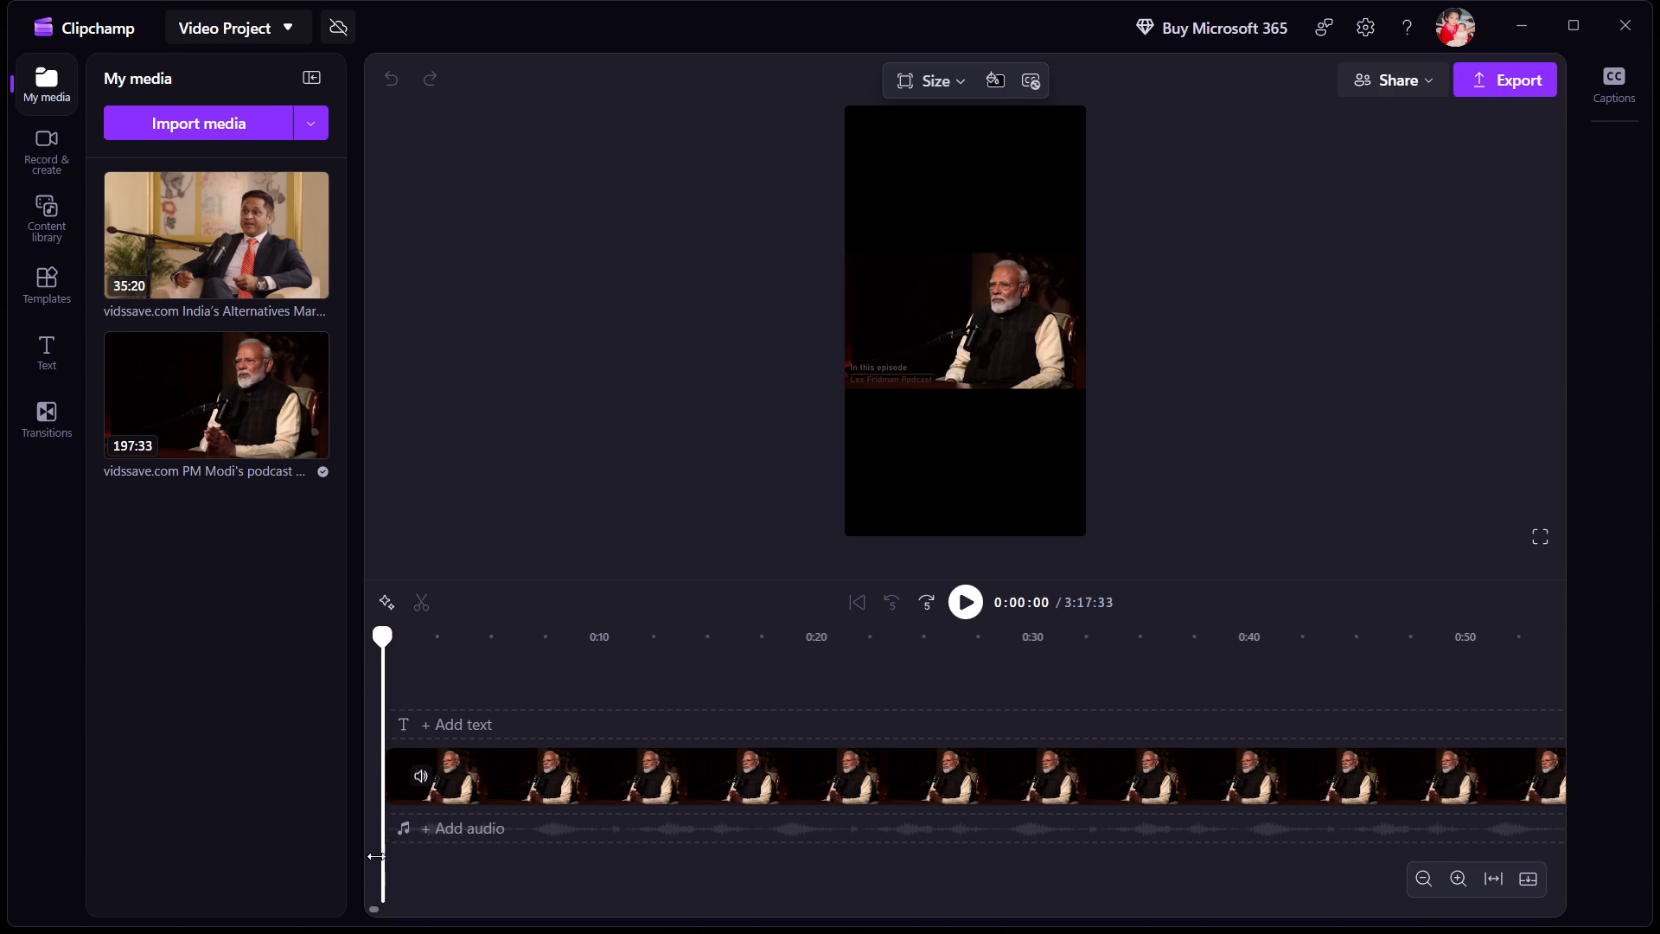
Place the timeline playhead at 11:45 in the PM Modi podcast video.
left_click_drag(373, 910, 481, 912)
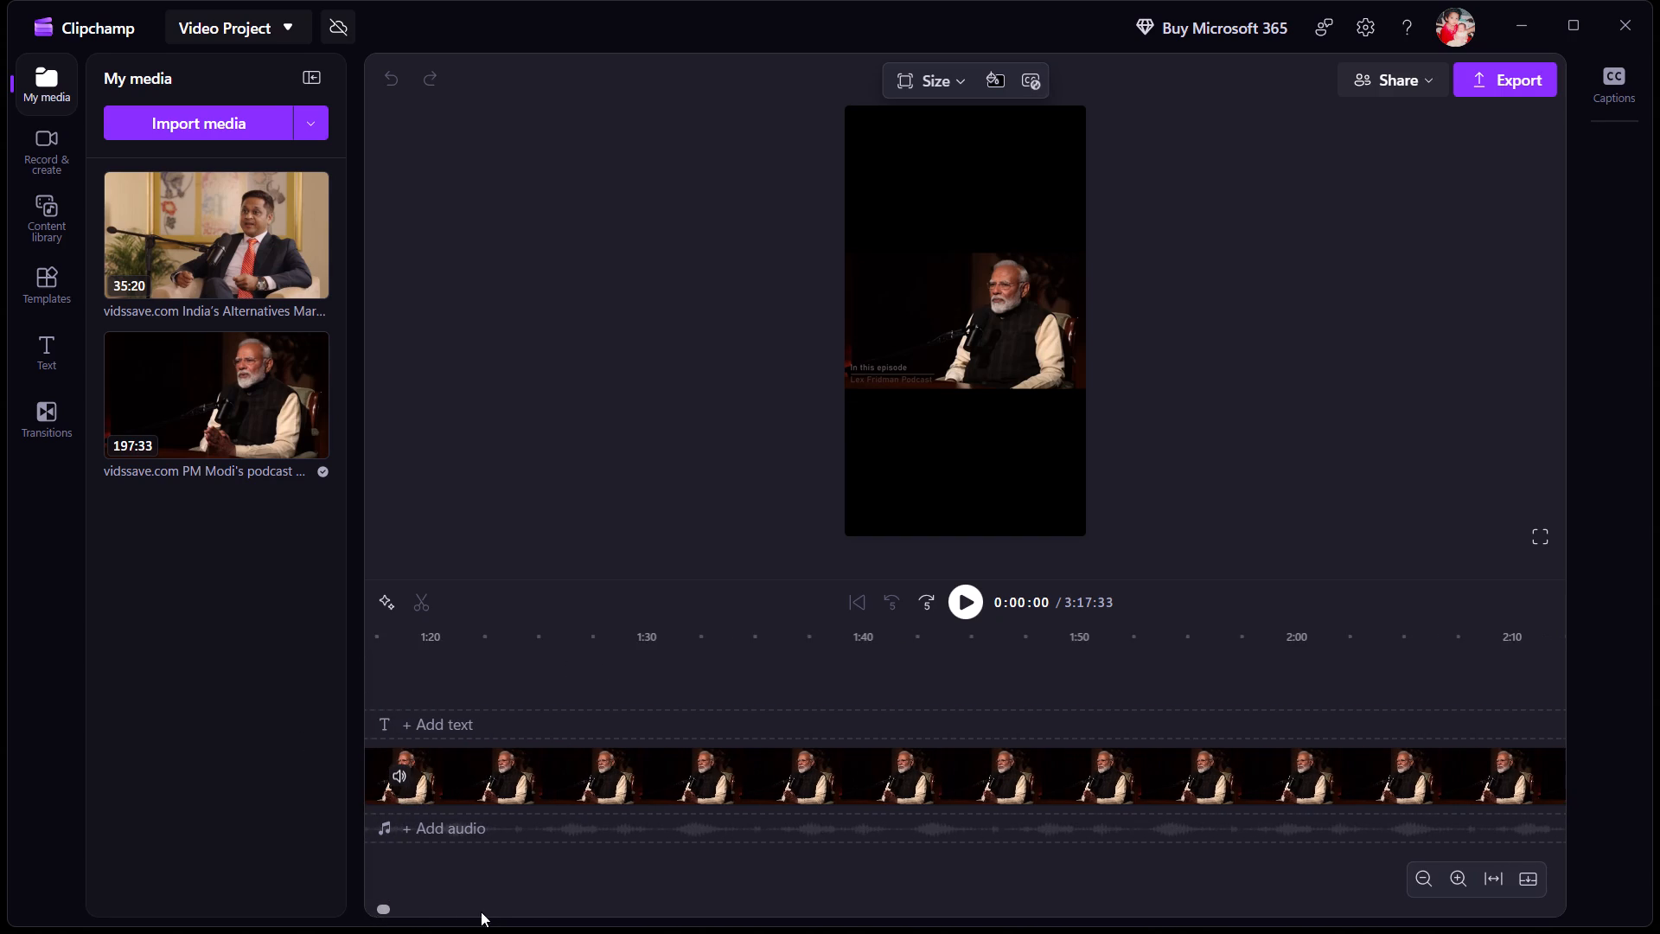
left_click_drag(481, 912, 744, 906)
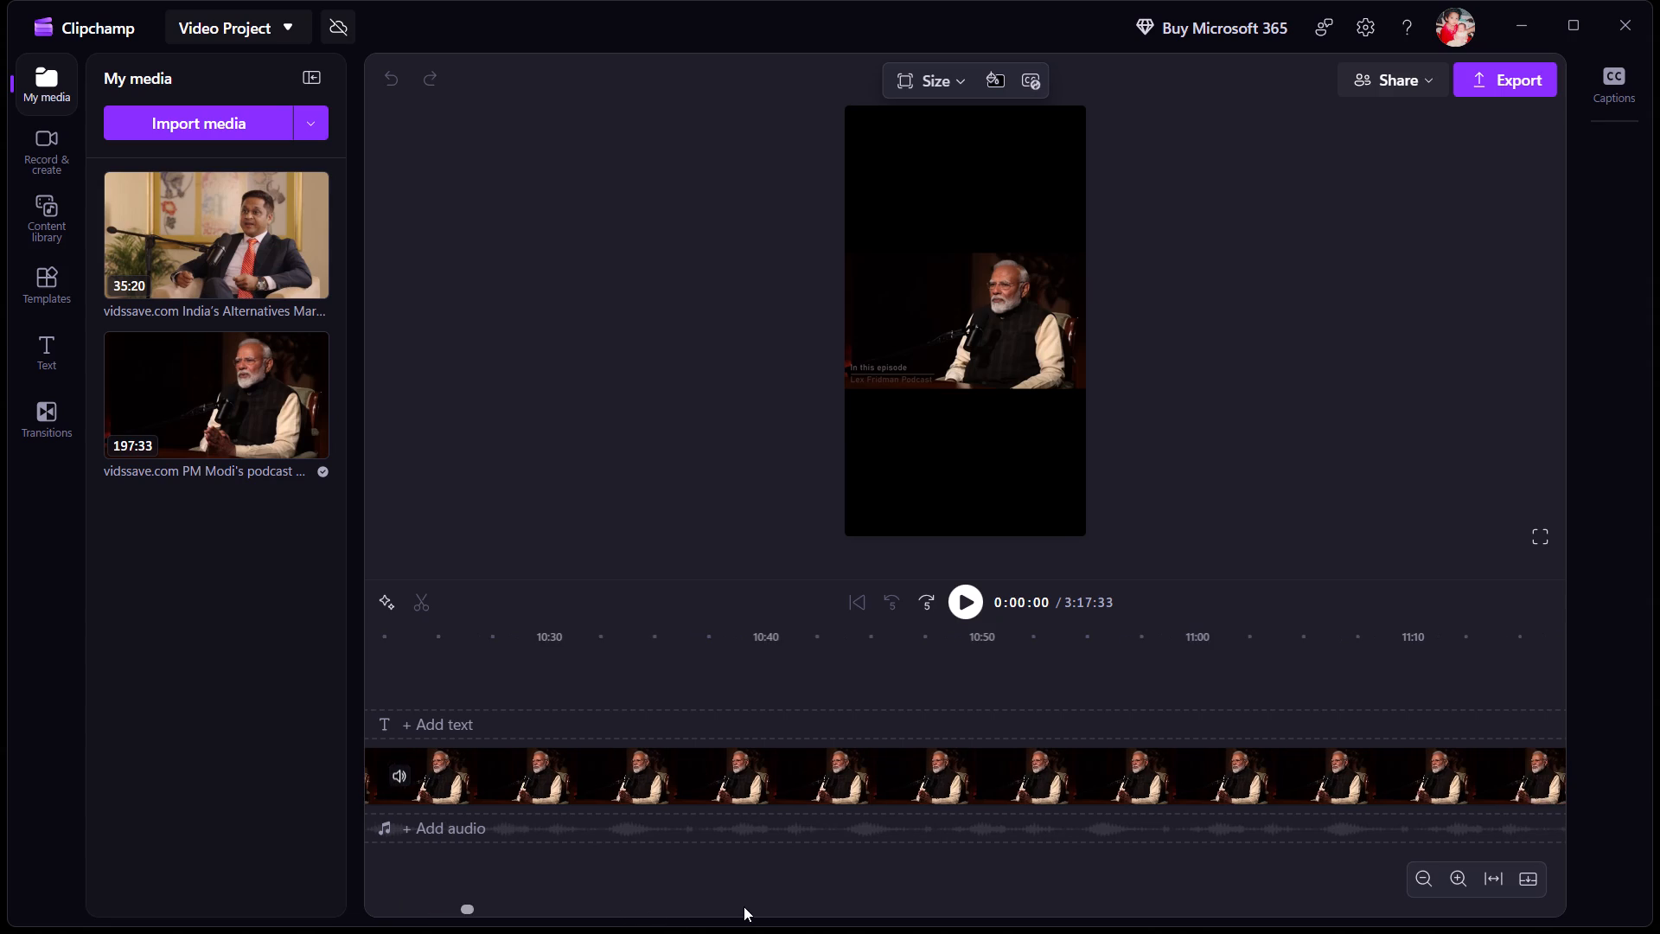
left_click_drag(744, 906, 665, 904)
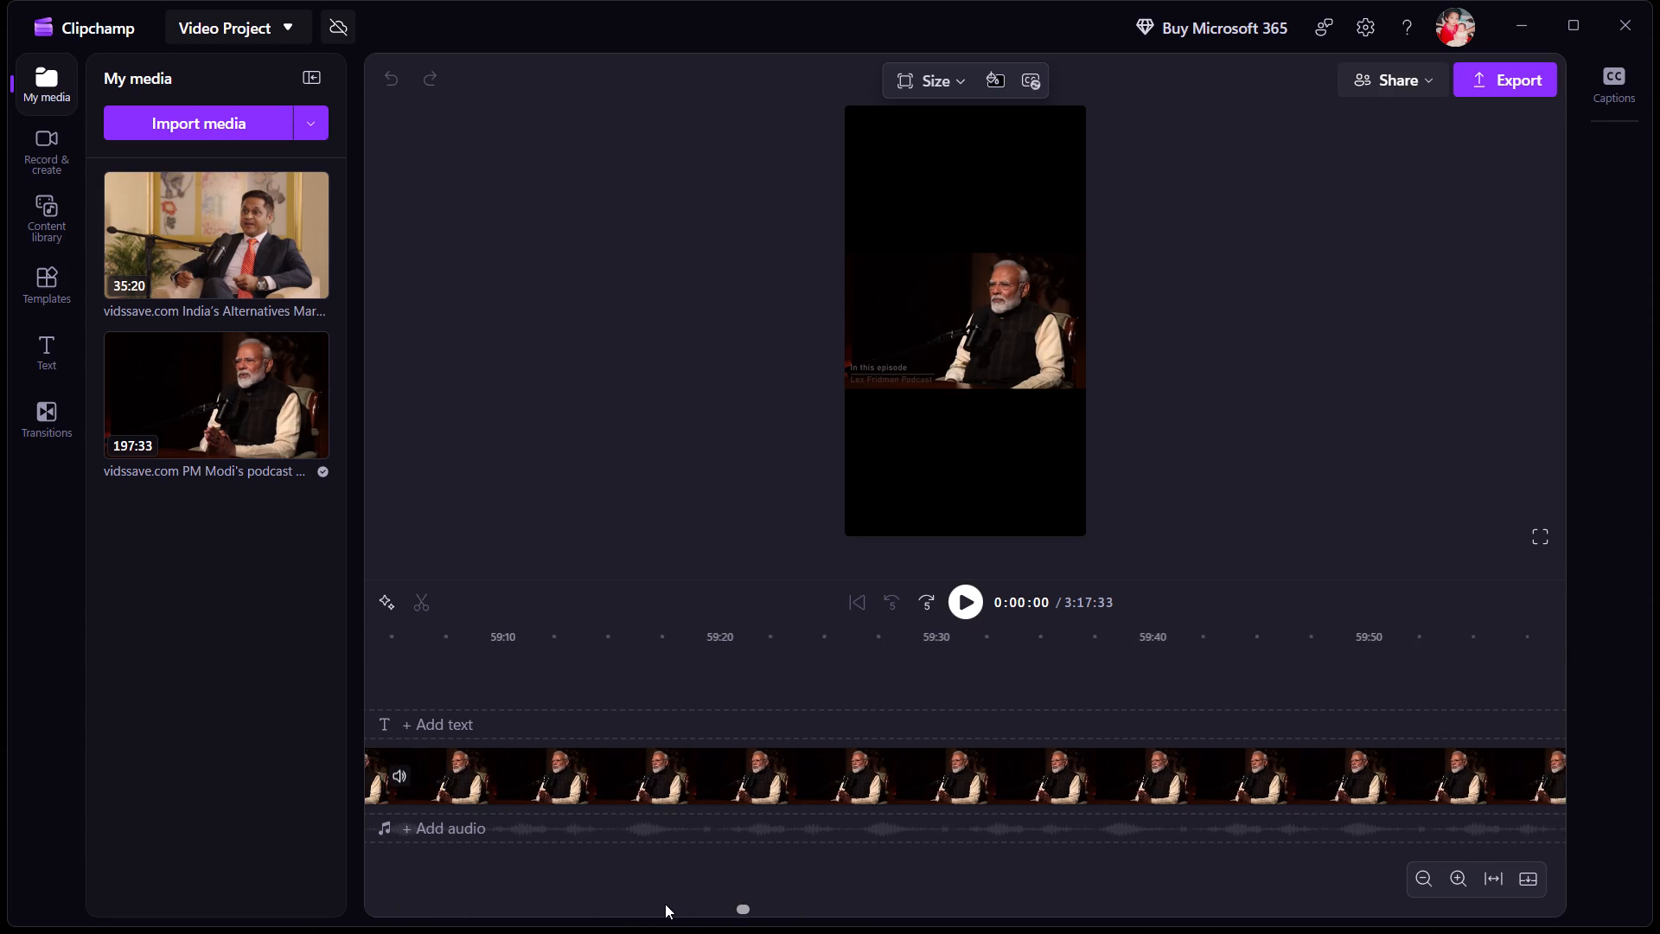
left_click_drag(665, 904, 560, 910)
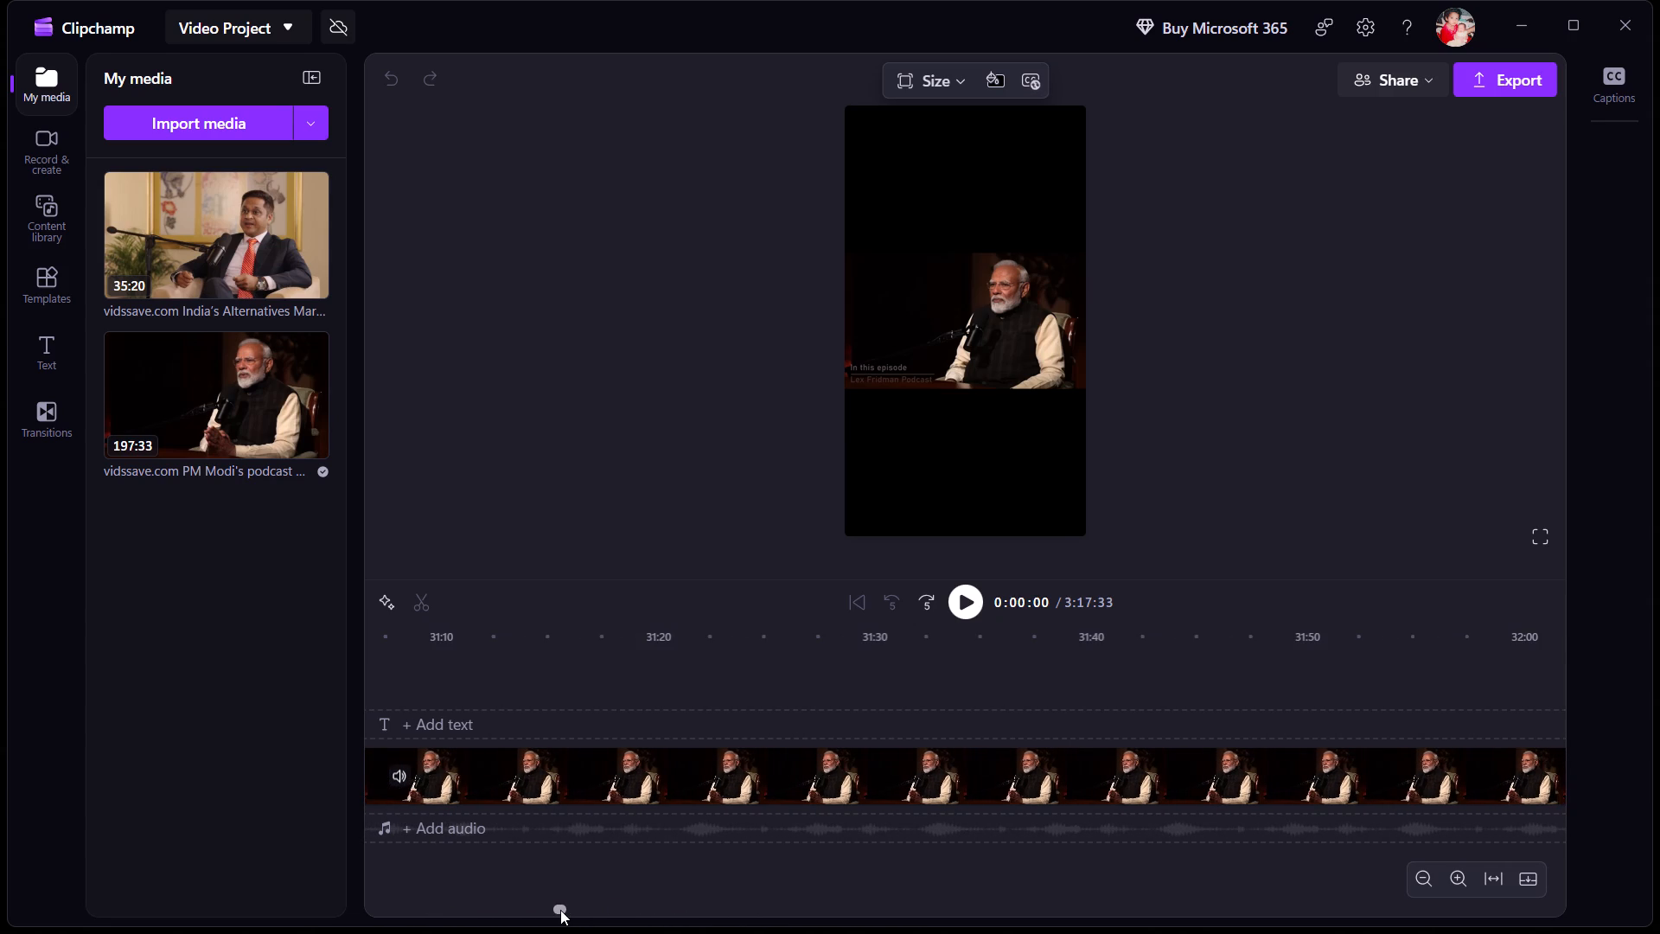
left_click_drag(560, 910, 513, 911)
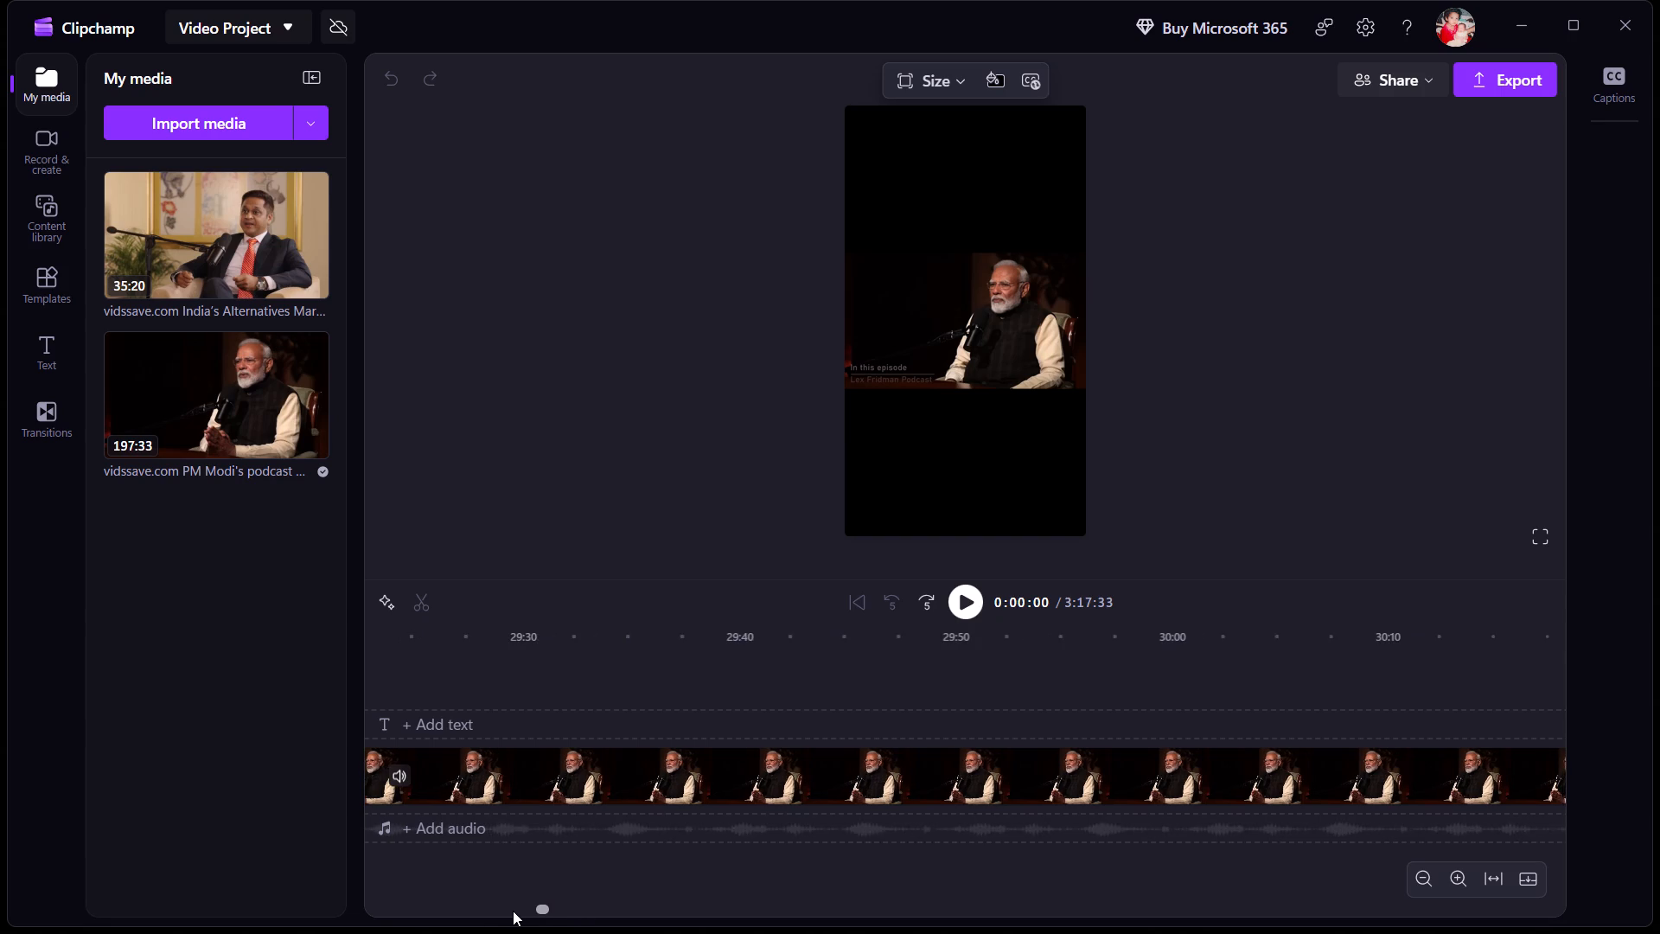
left_click_drag(513, 911, 472, 912)
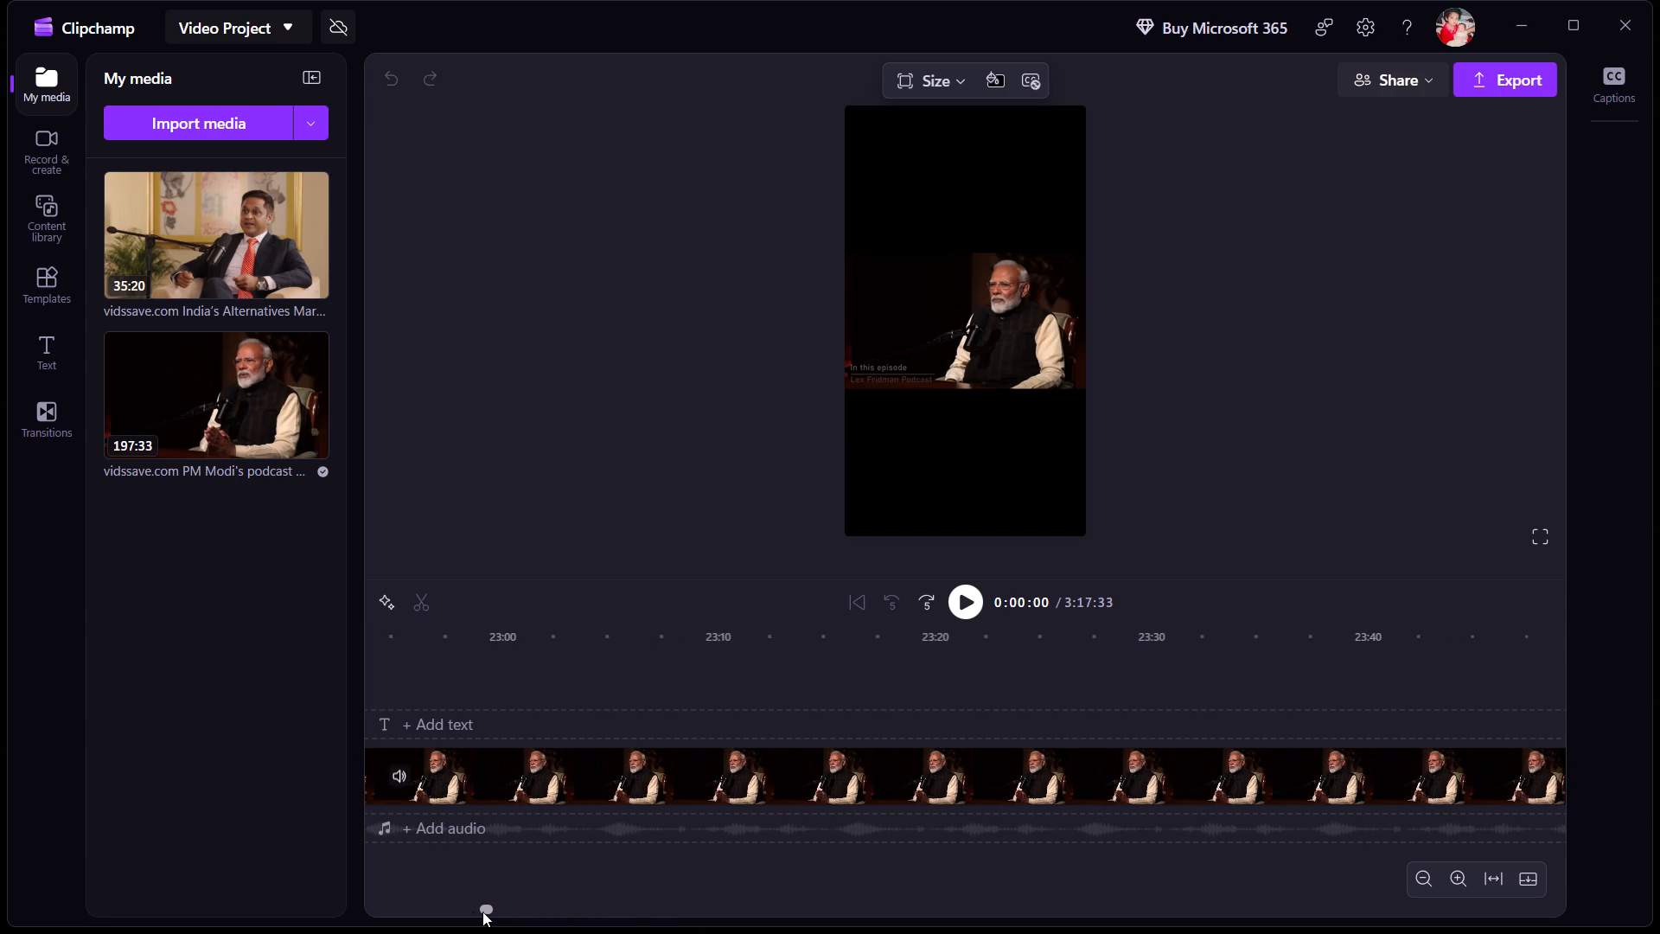
left_click_drag(476, 906, 455, 906)
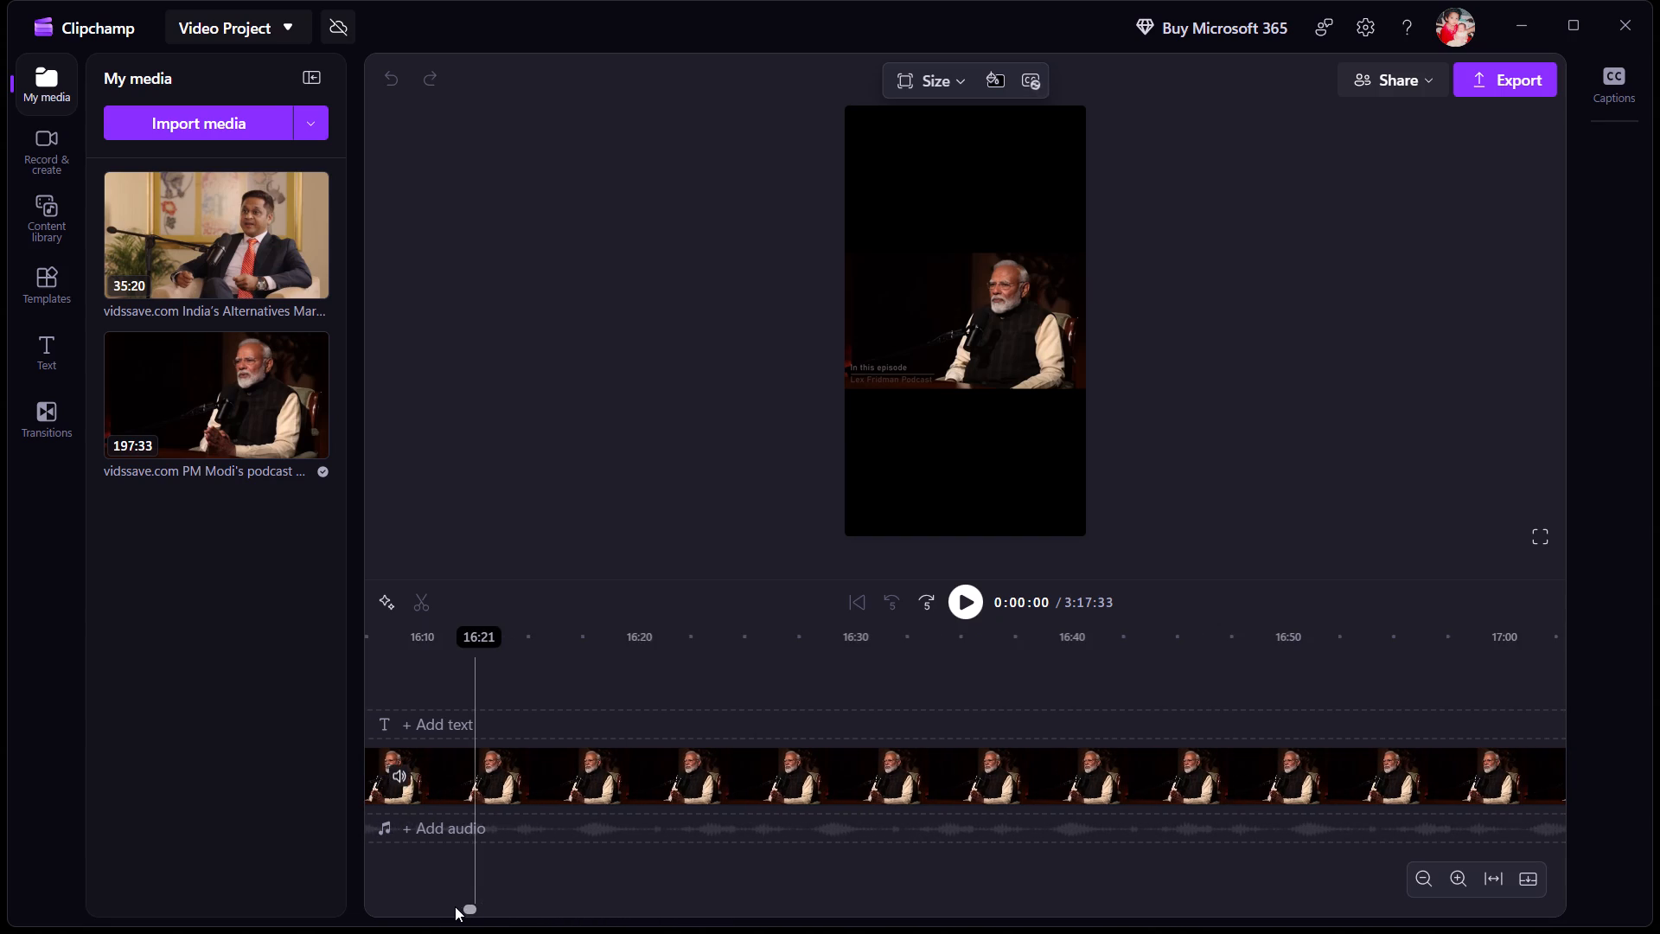
left_click_drag(455, 906, 449, 906)
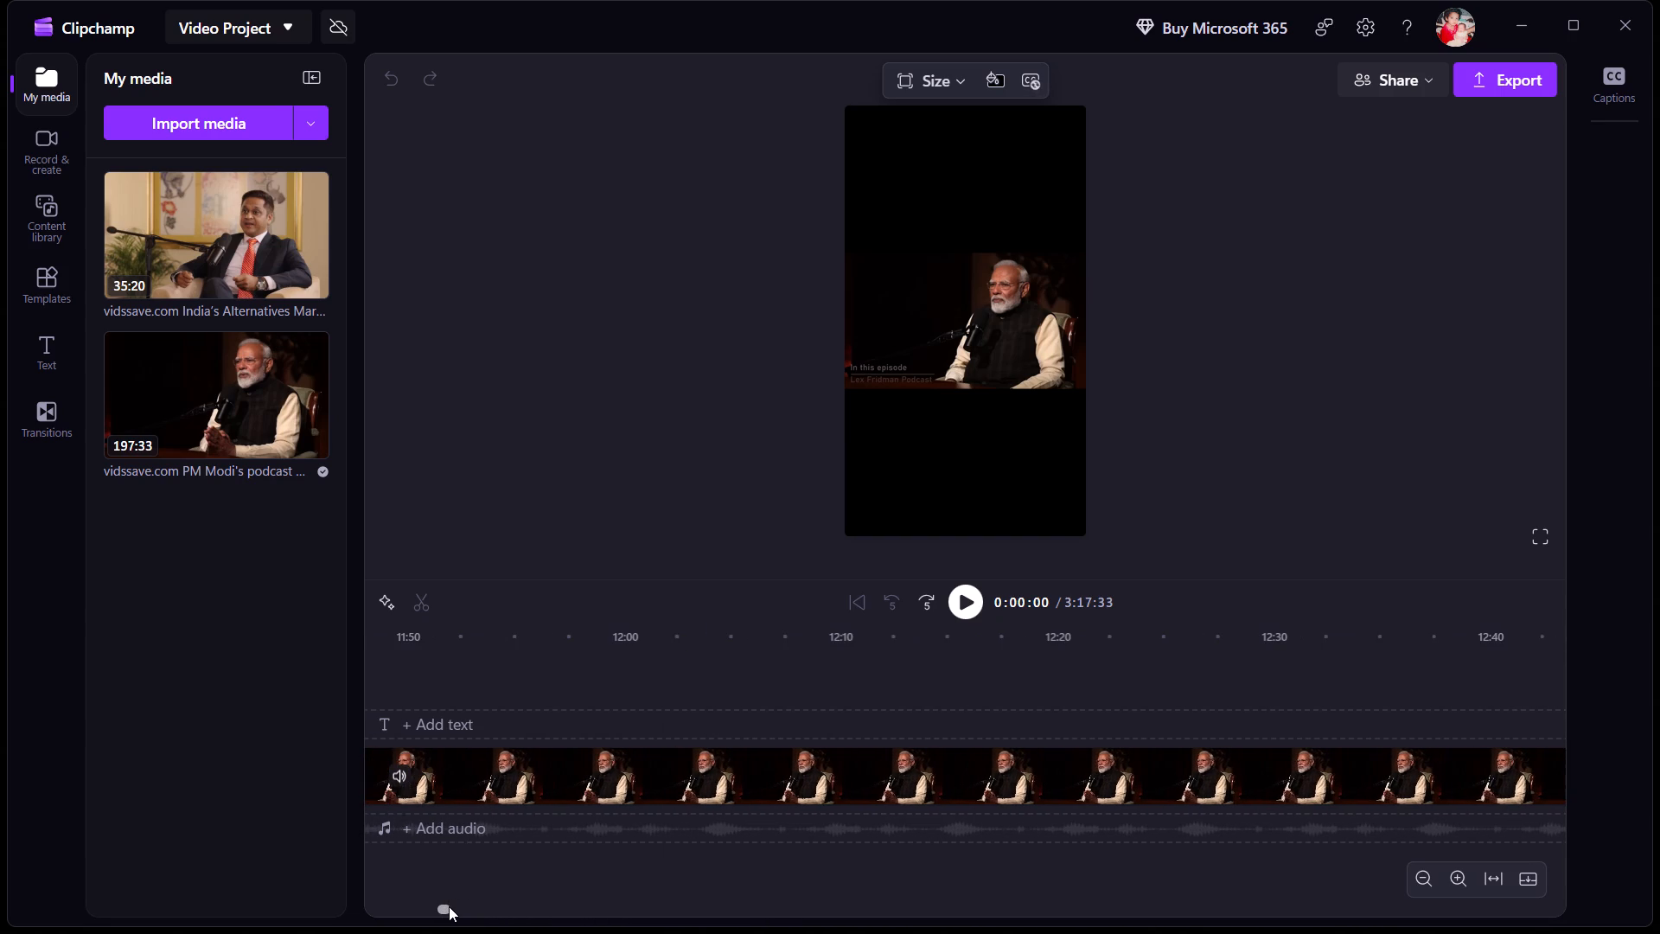
left_click_drag(445, 907, 429, 908)
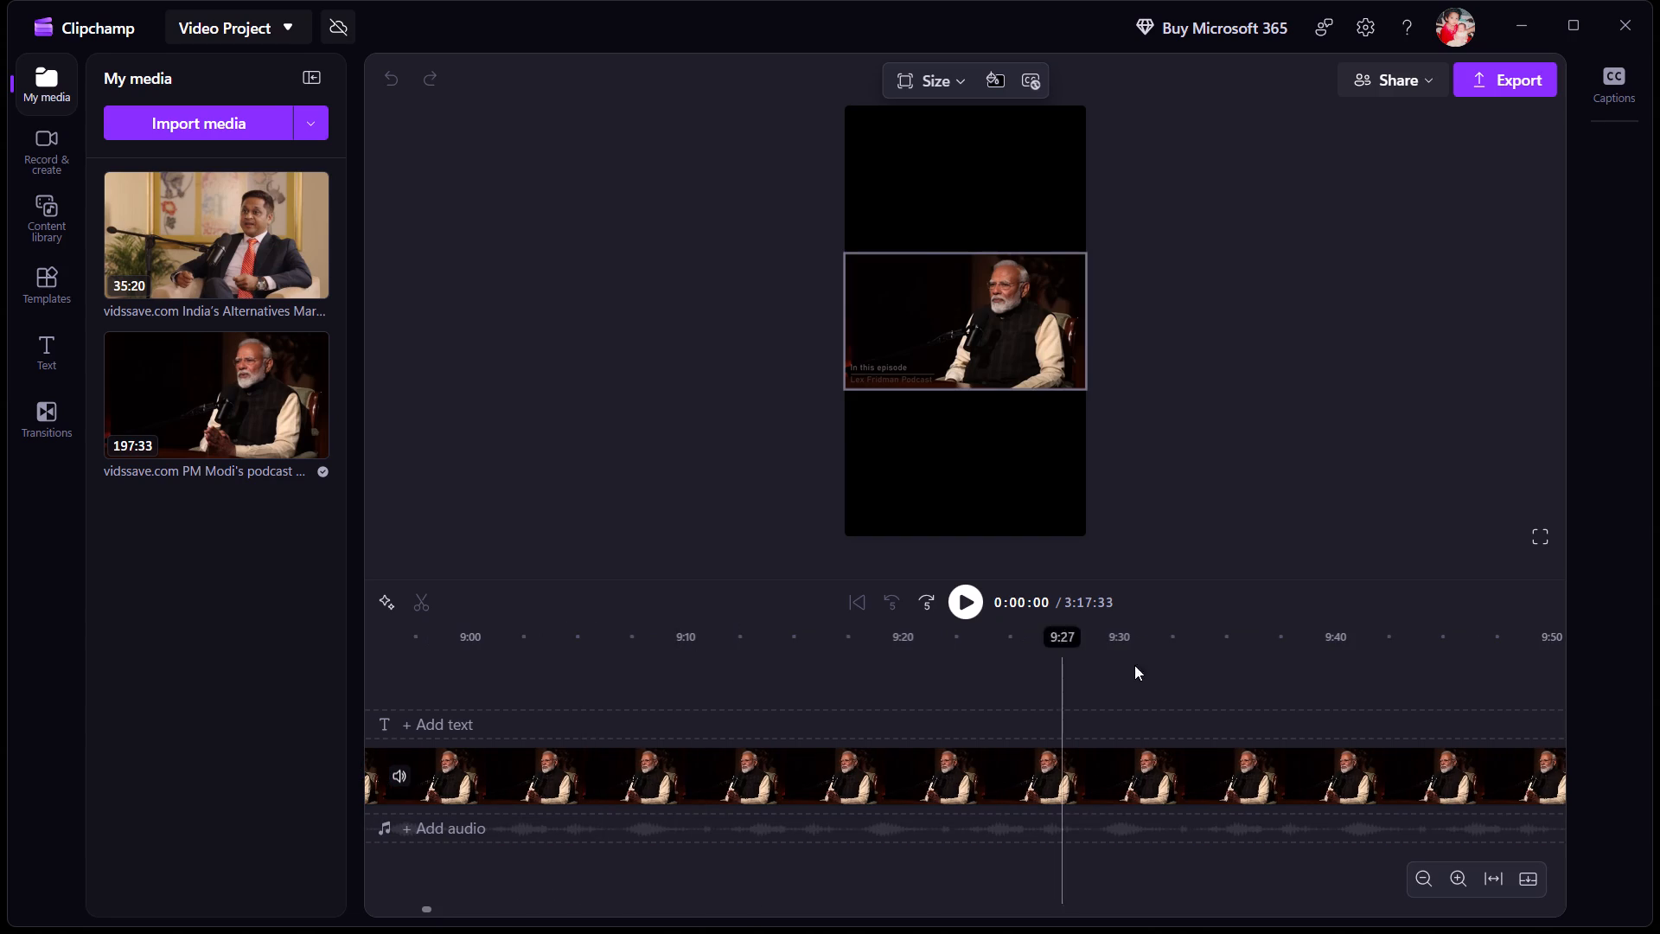
left_click_drag(430, 908, 439, 910)
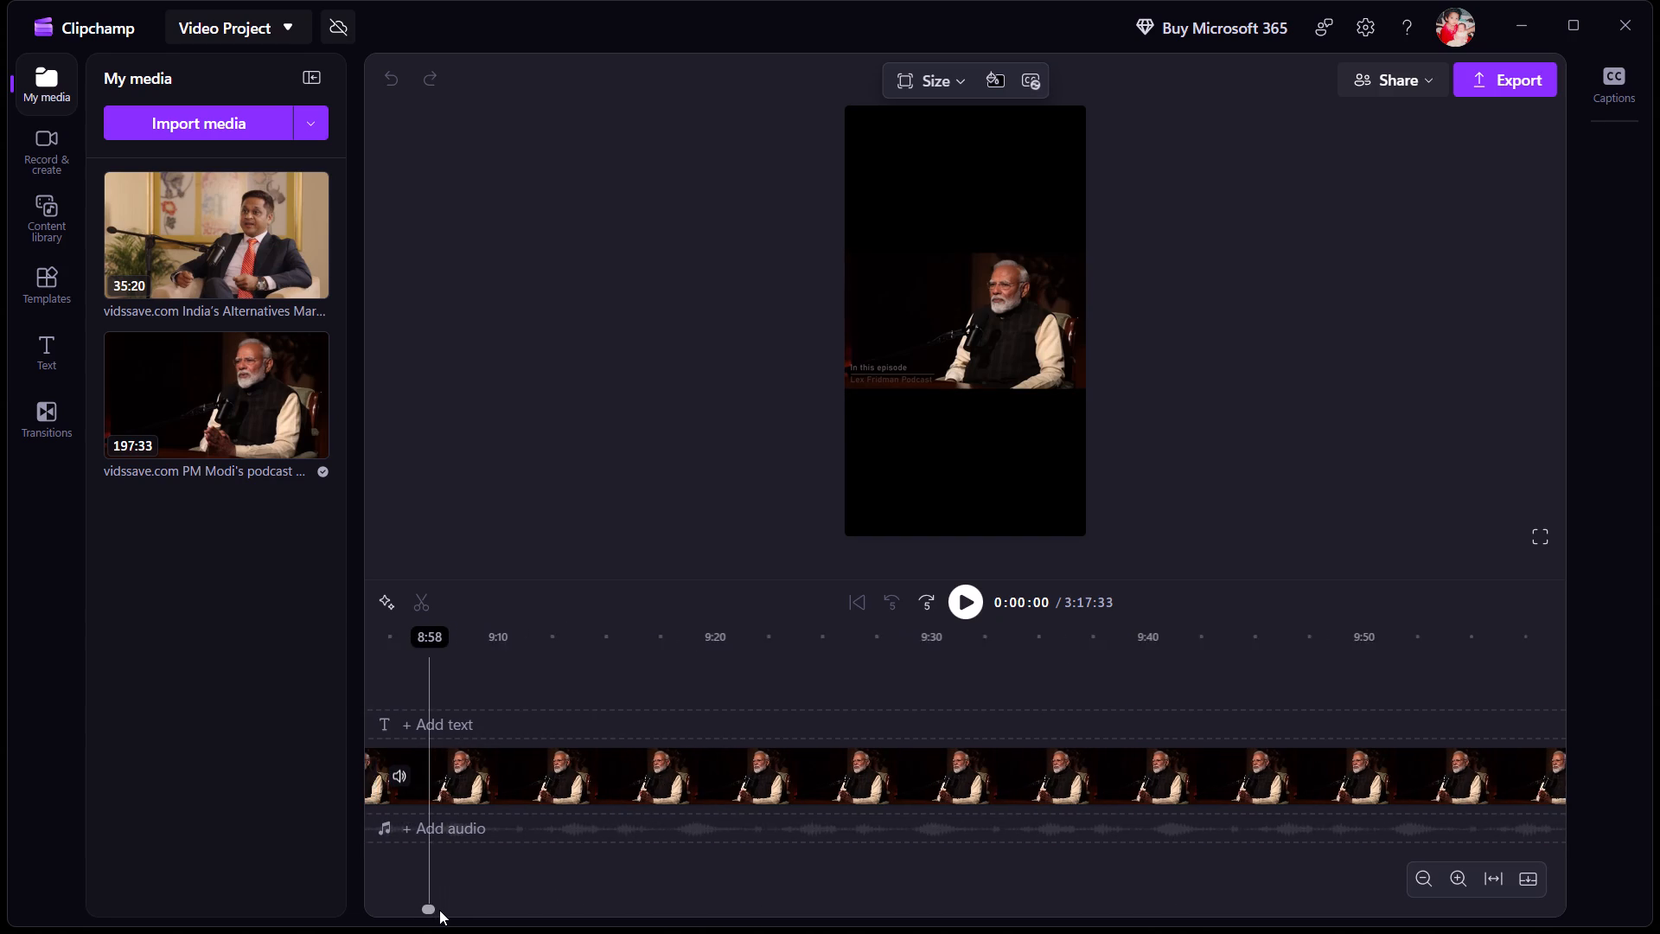
left_click_drag(439, 910, 442, 910)
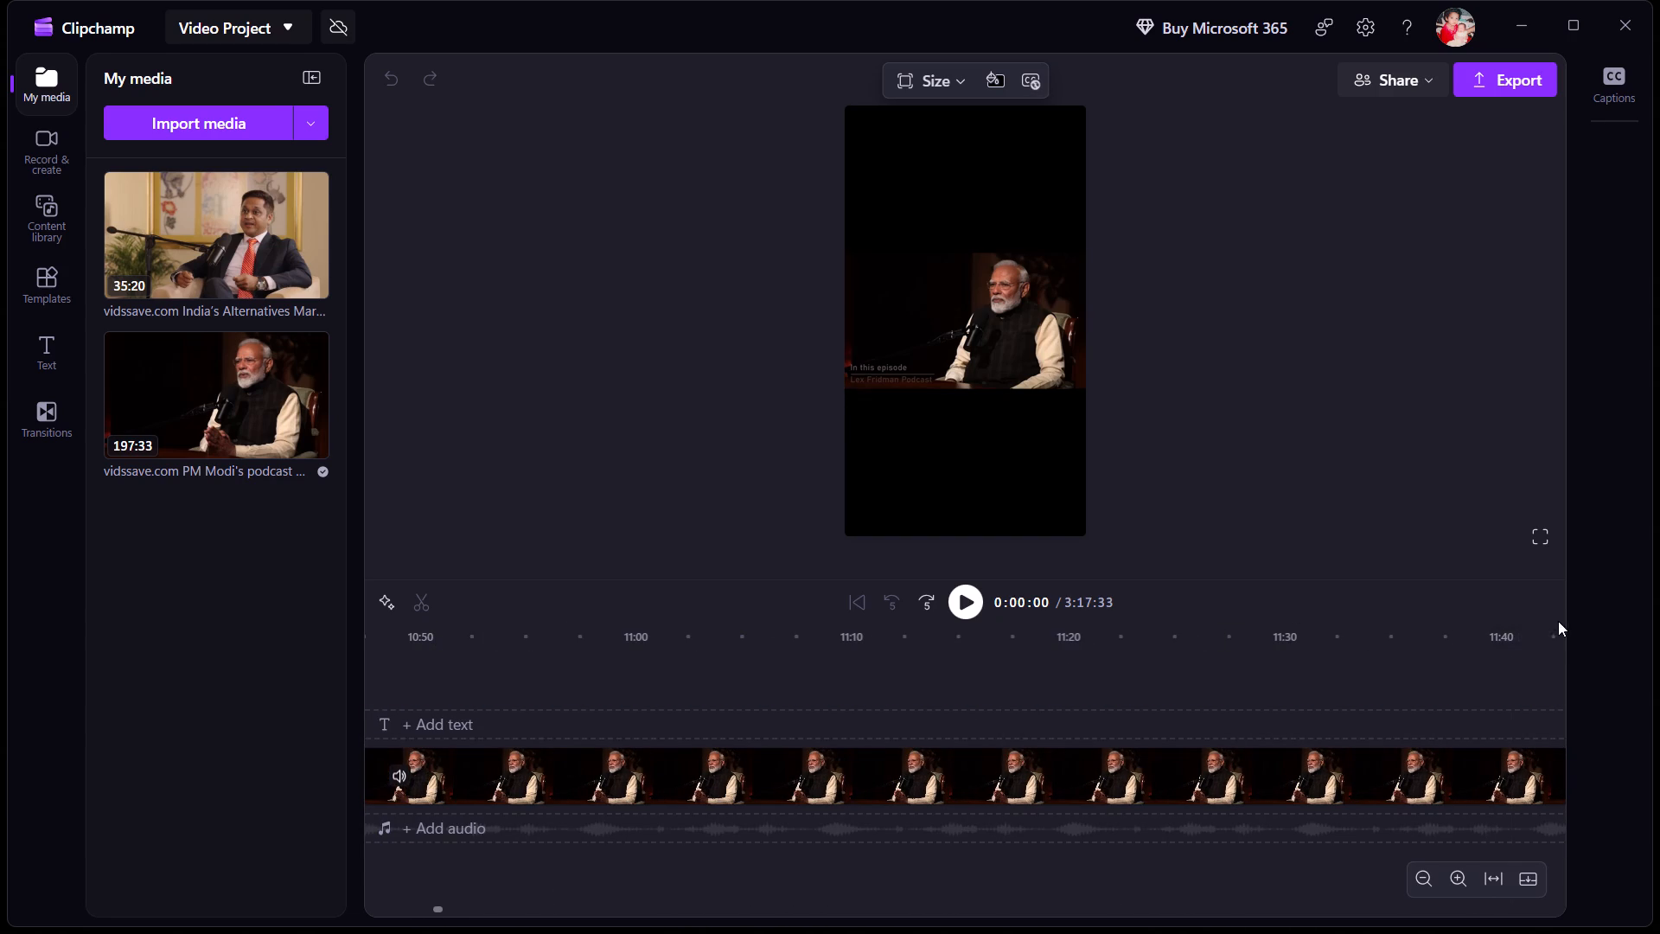
left_click(444, 906)
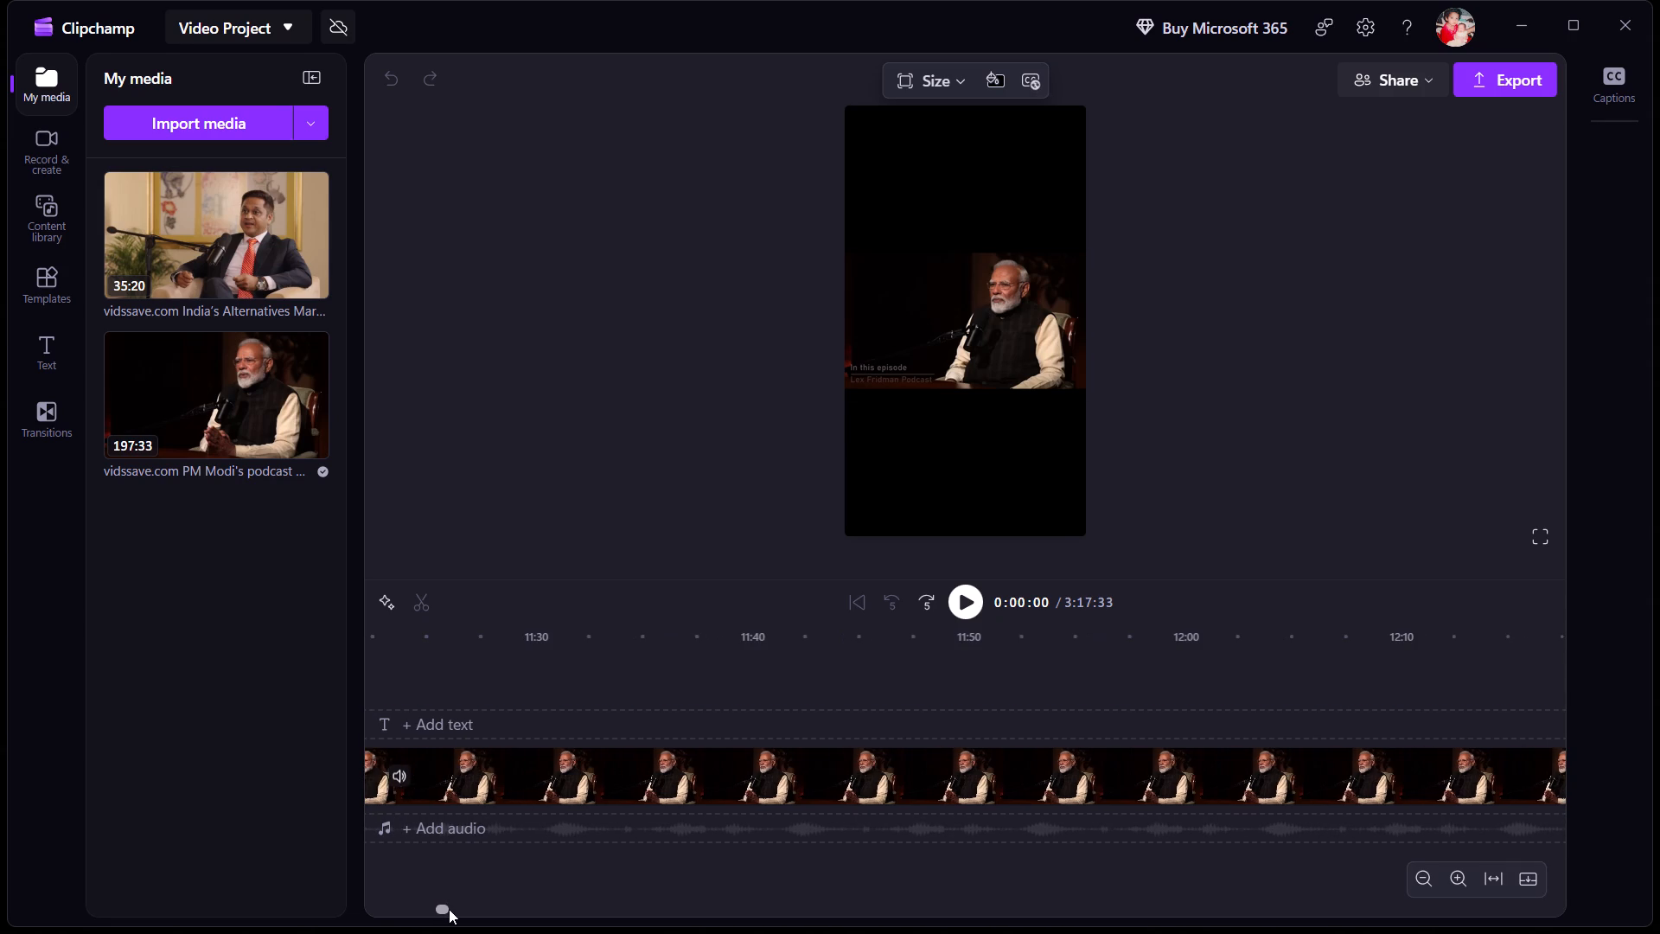
left_click(877, 637)
Refine the playhead position to exactly 0:11:46.00, the start time of the second clip in the notes.
scroll(920, 683, "up", 2)
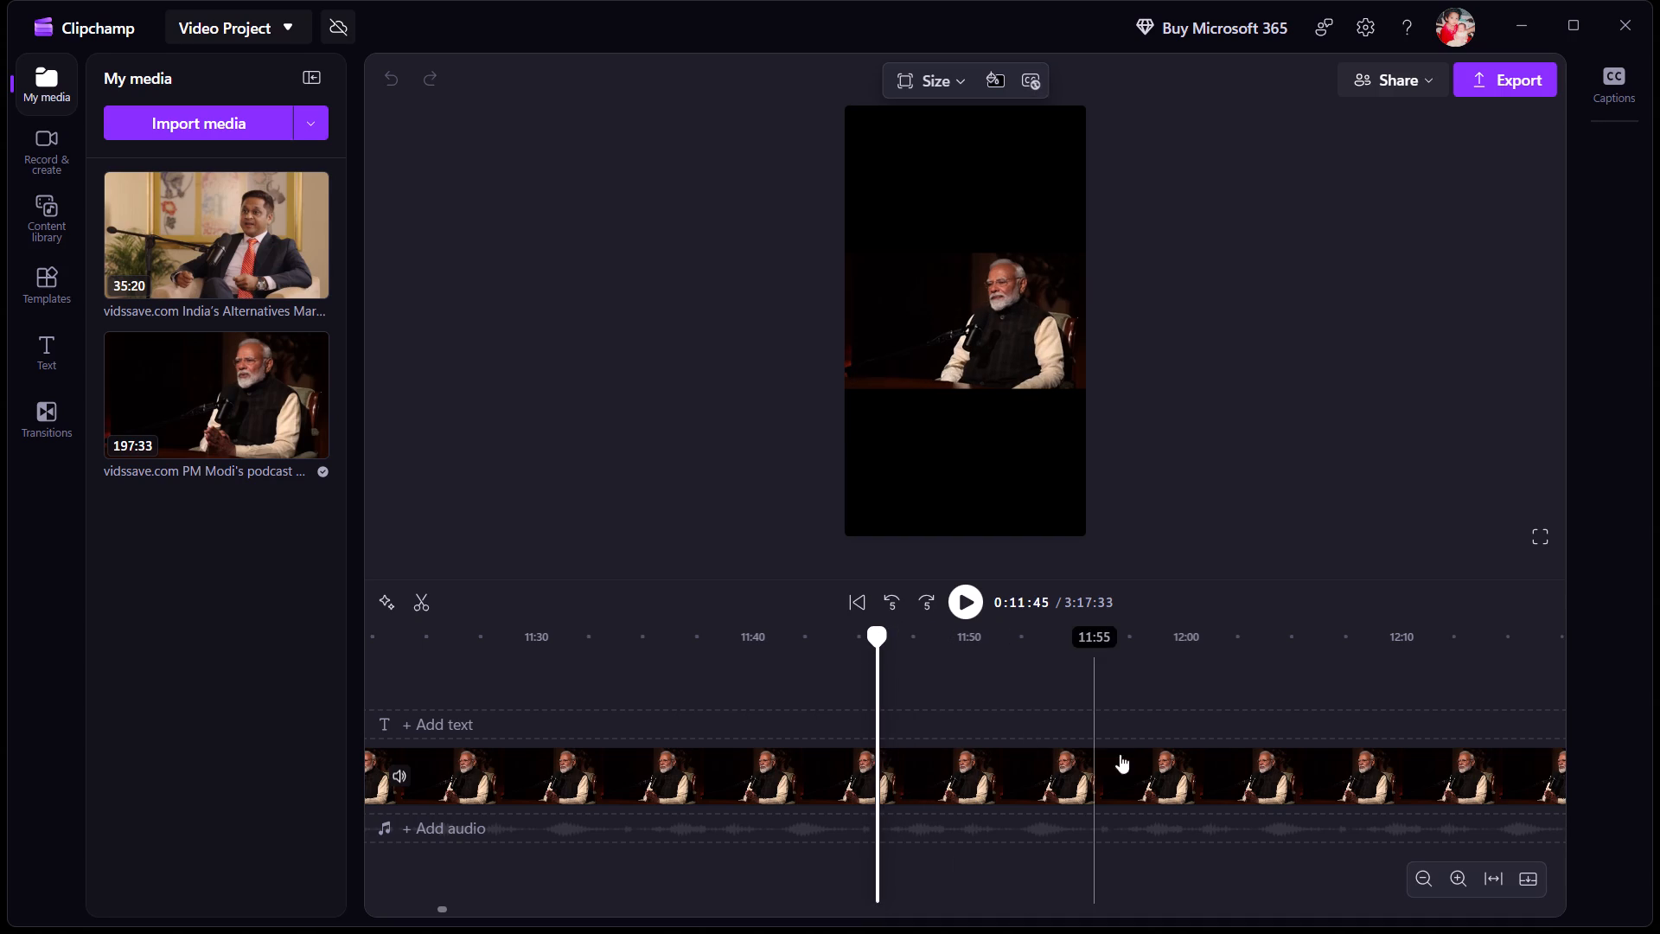
scroll(1037, 763, "up", 4)
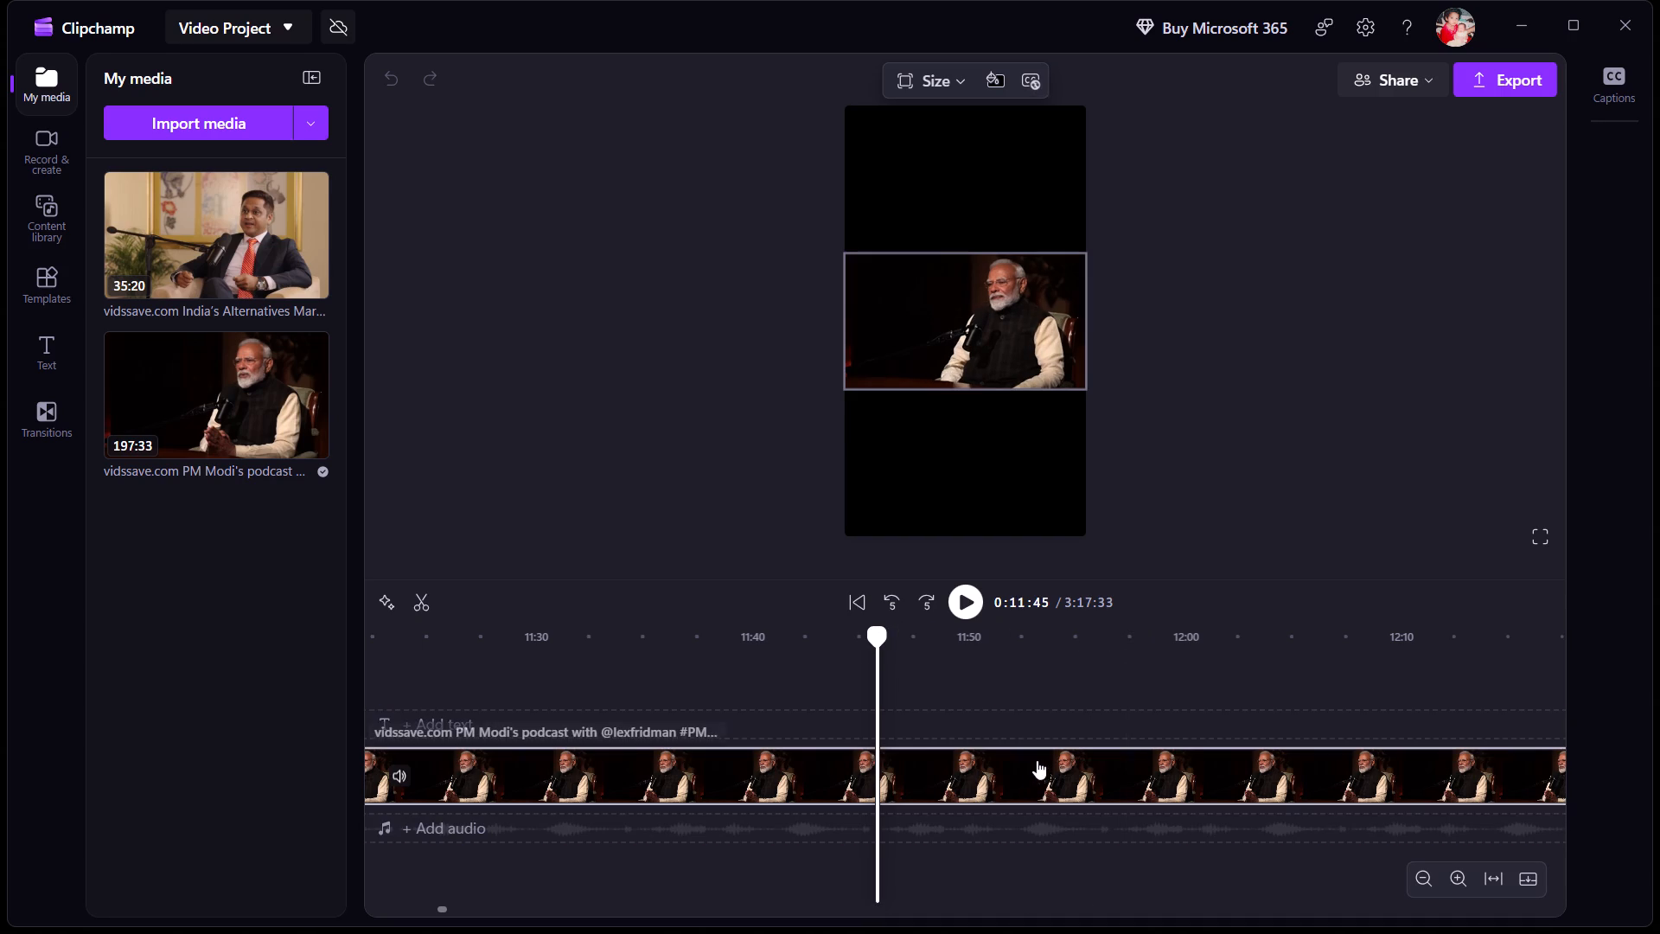
left_click(1461, 880)
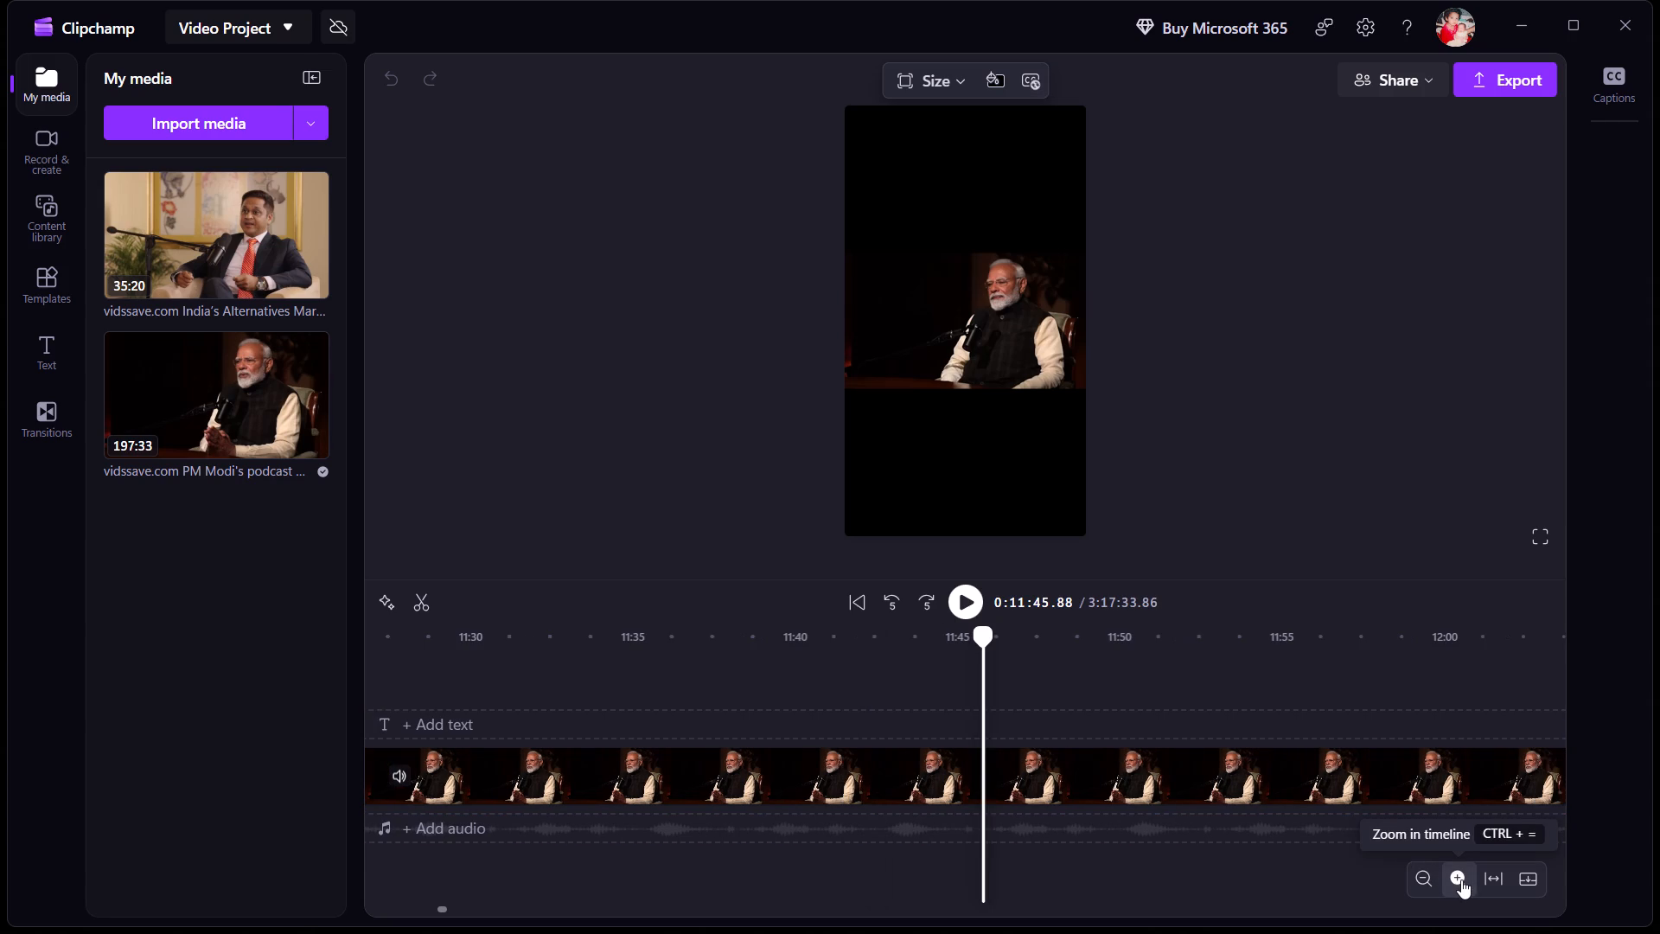
left_click(980, 632)
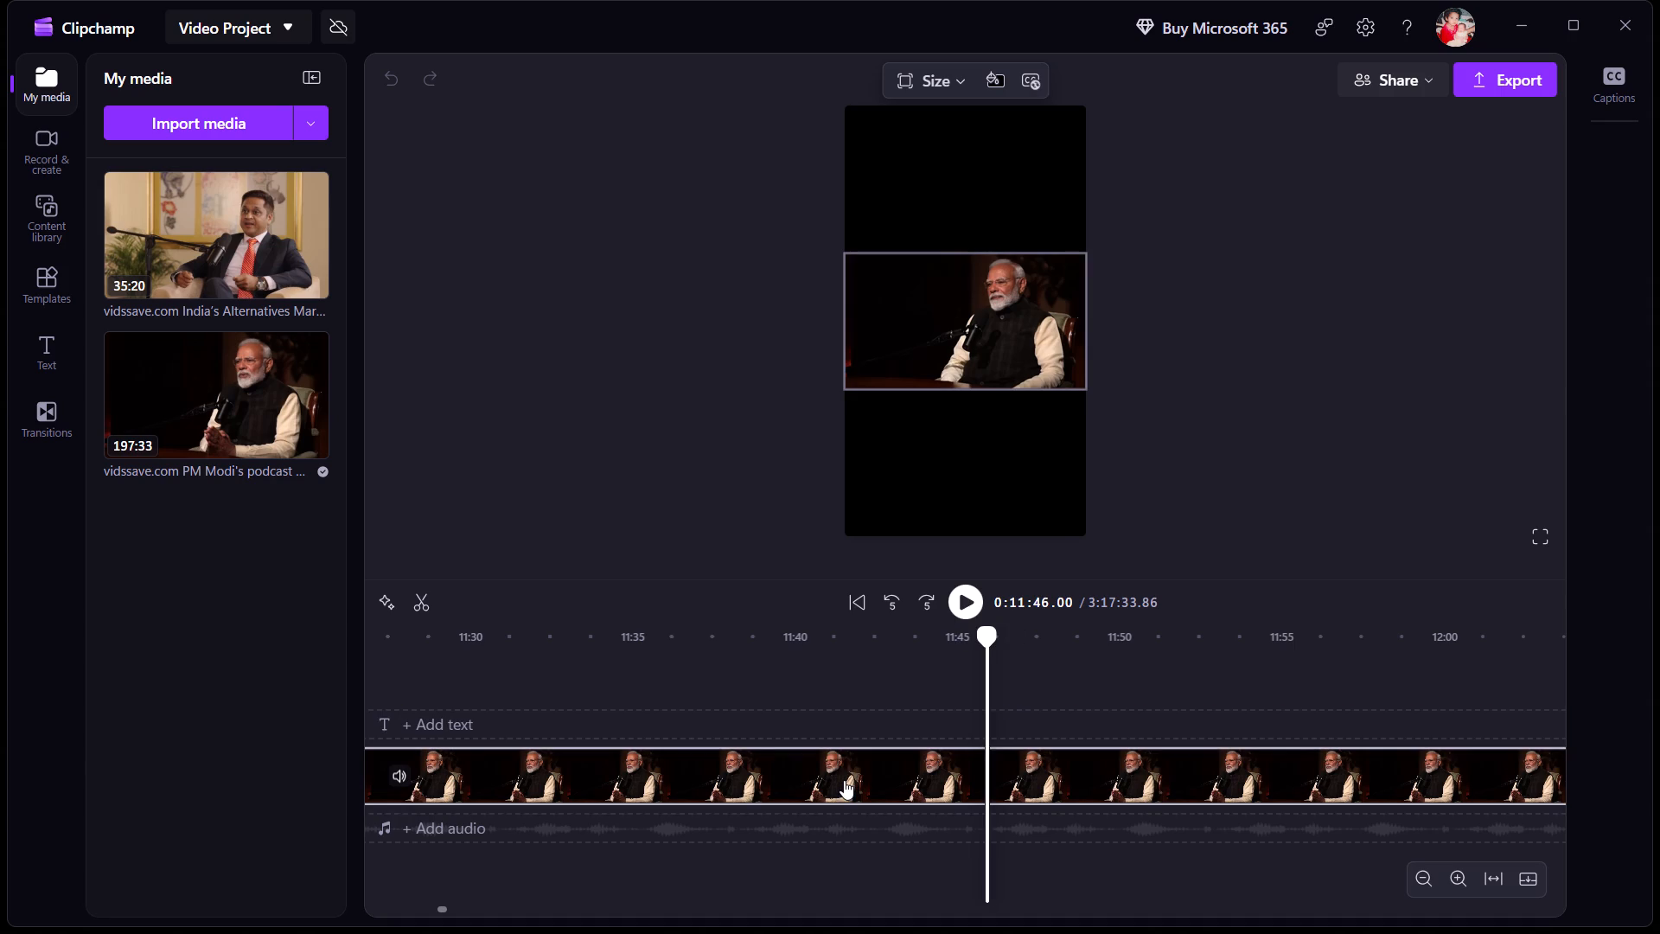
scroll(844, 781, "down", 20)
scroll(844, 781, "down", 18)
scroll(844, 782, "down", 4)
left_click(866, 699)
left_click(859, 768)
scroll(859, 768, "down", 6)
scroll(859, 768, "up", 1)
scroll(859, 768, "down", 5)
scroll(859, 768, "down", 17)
Close the Clipchamp window.
left_click(1197, 424)
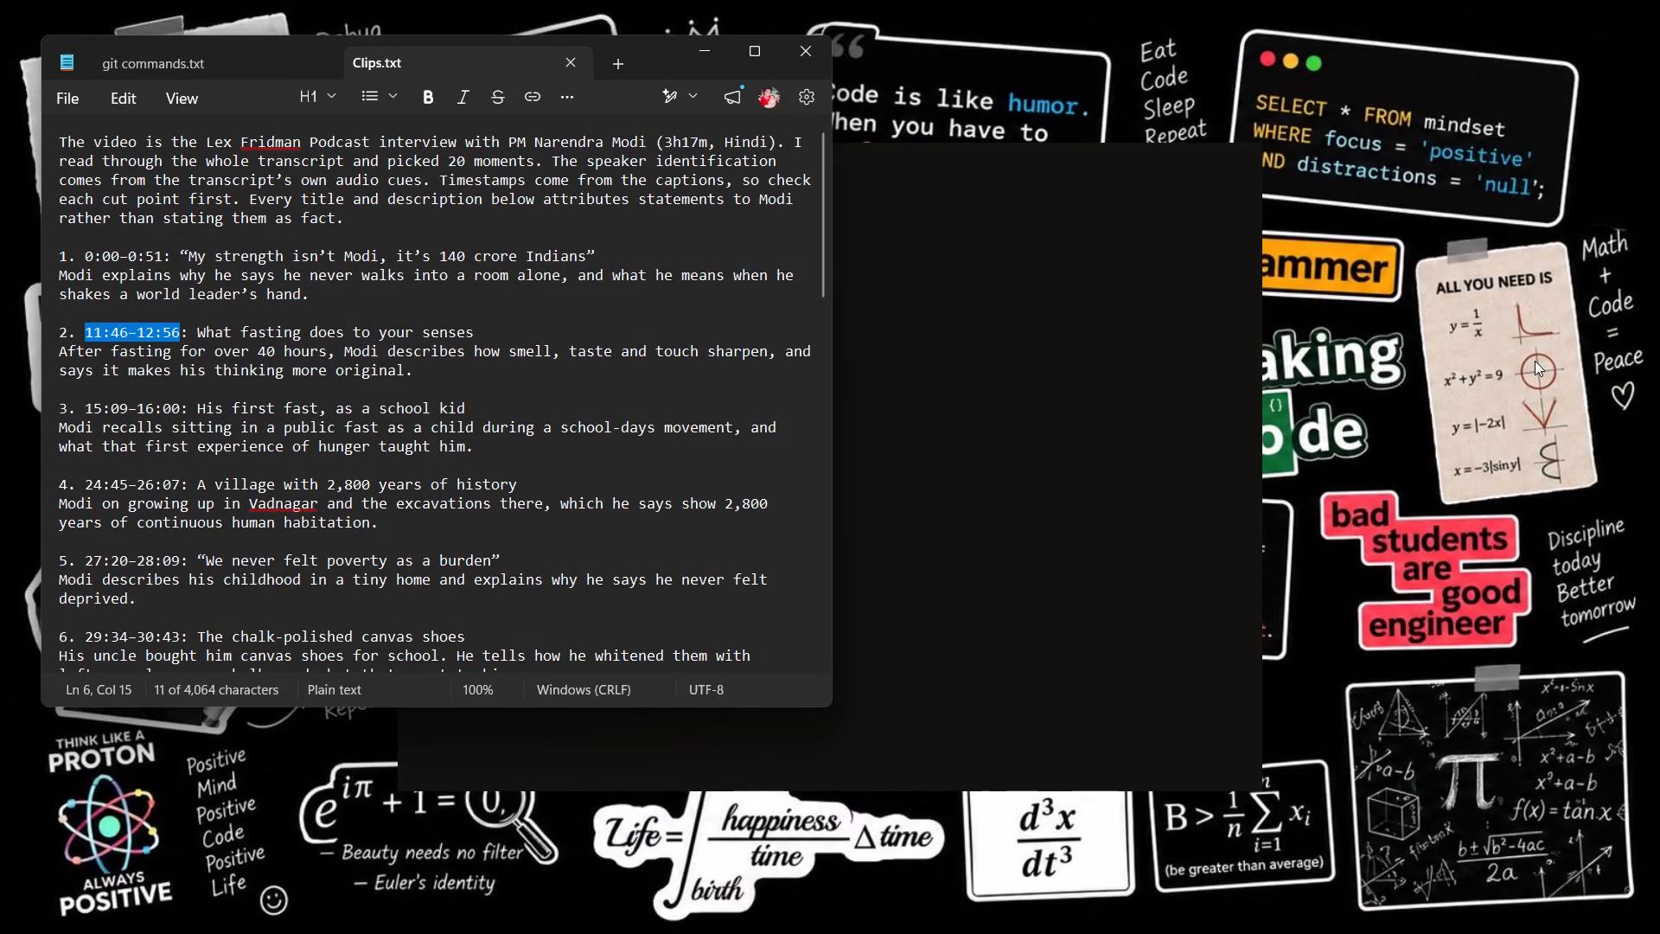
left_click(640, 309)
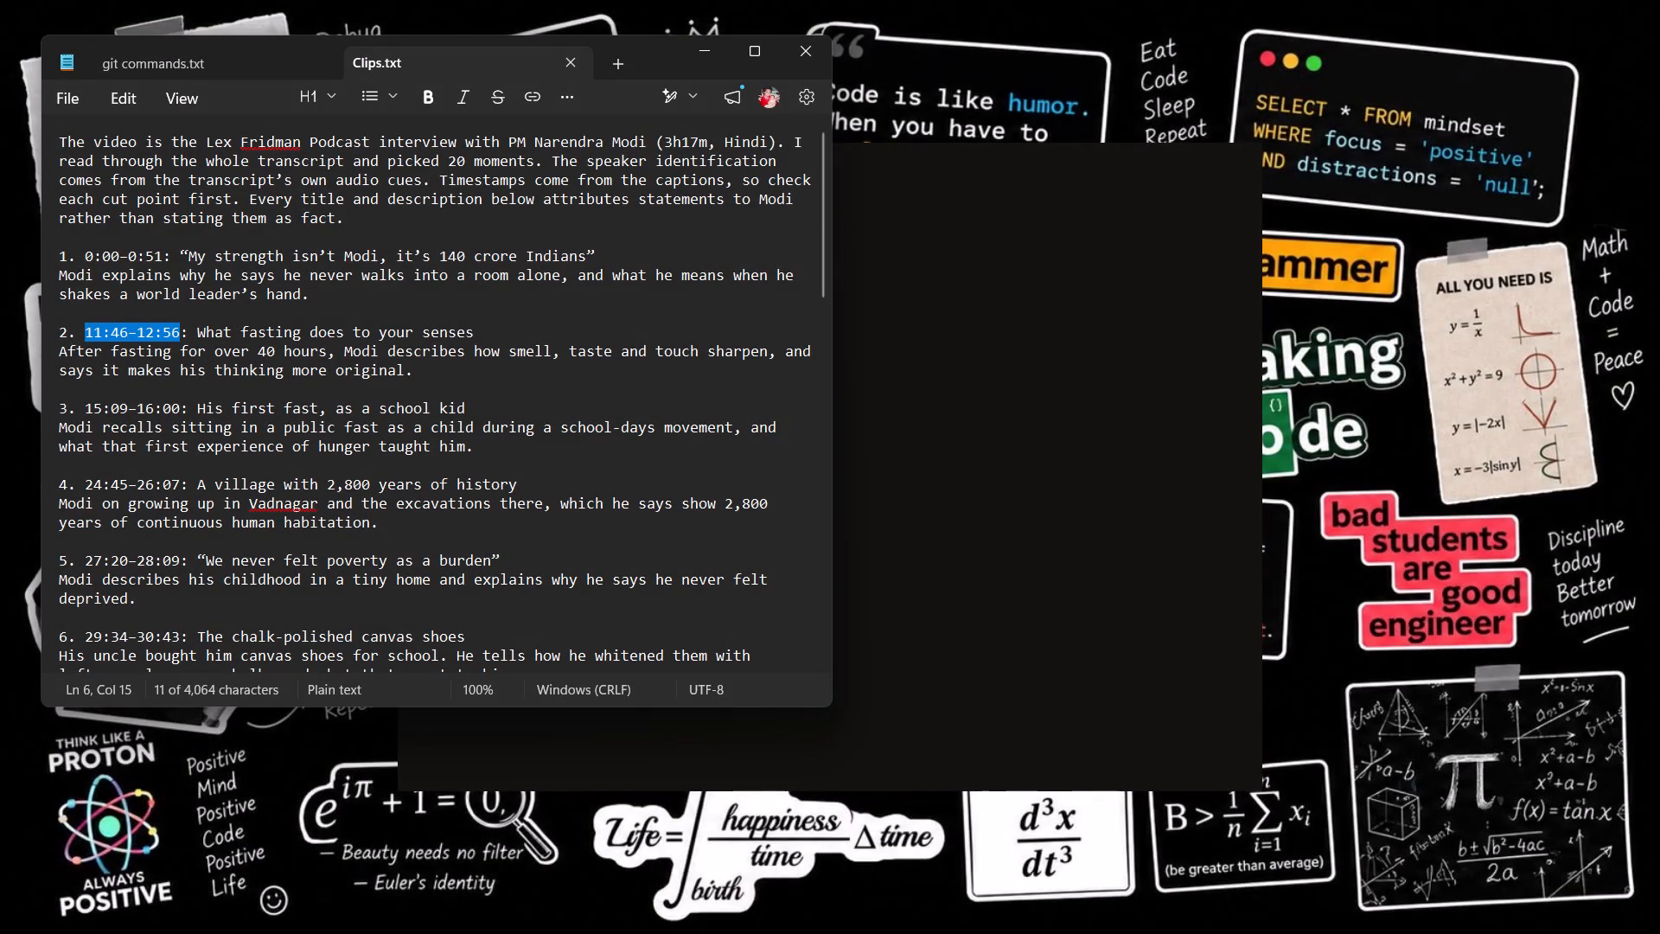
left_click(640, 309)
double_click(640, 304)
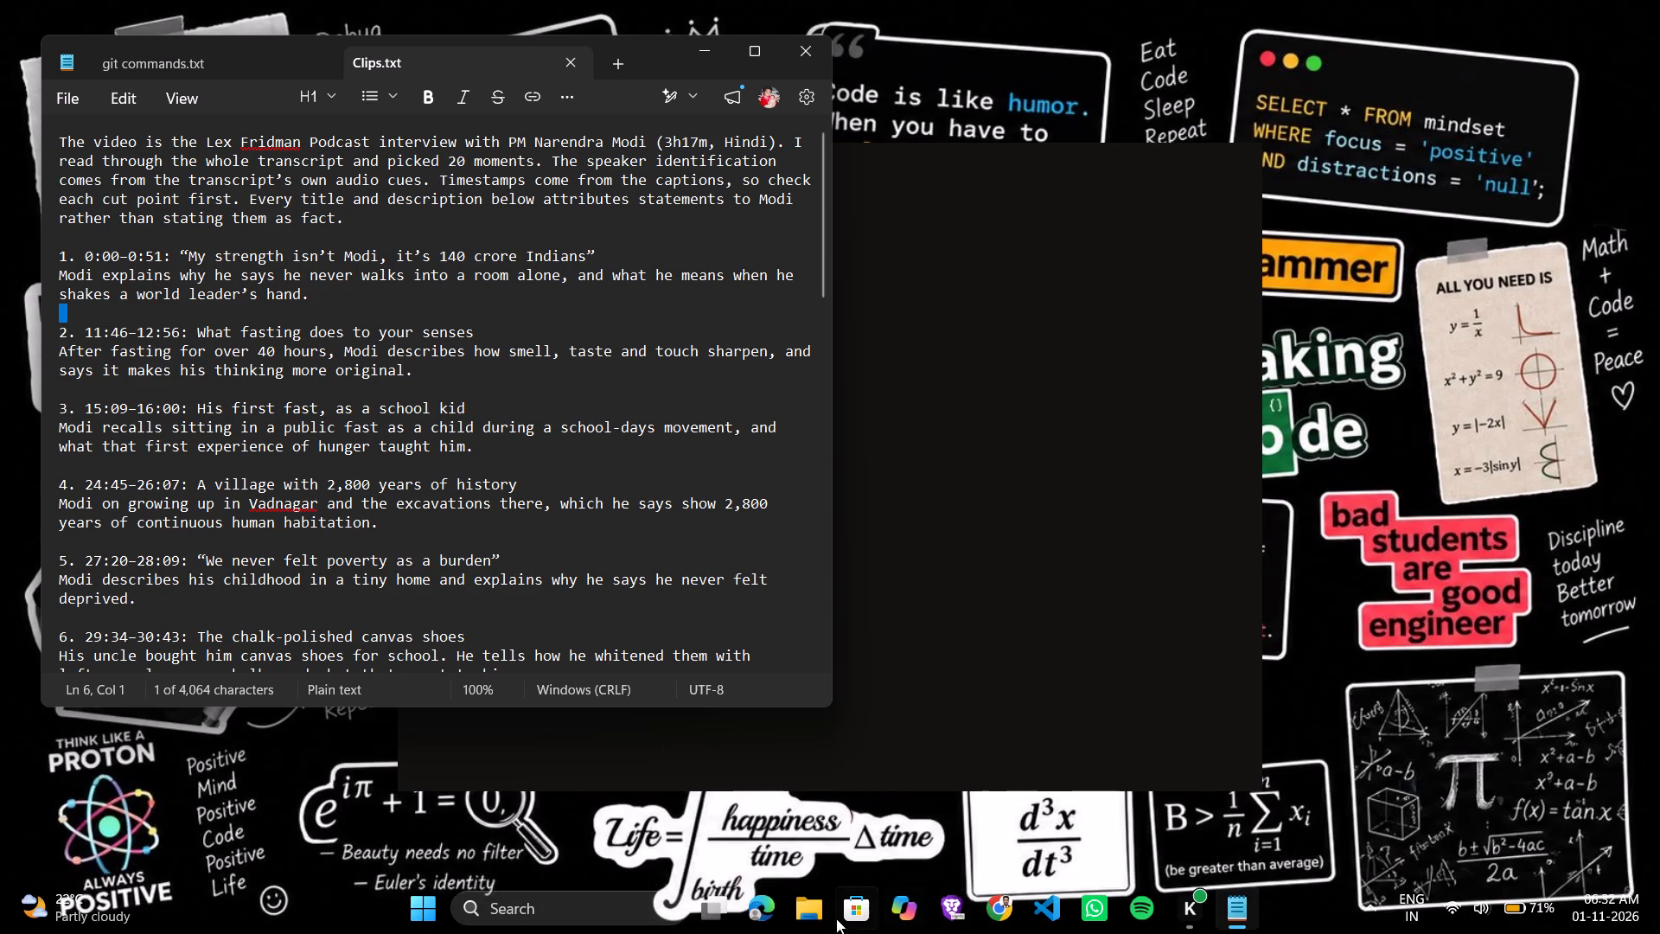
Search Windows for "cl" and launch Microsoft Clipchamp again.
left_click(553, 905)
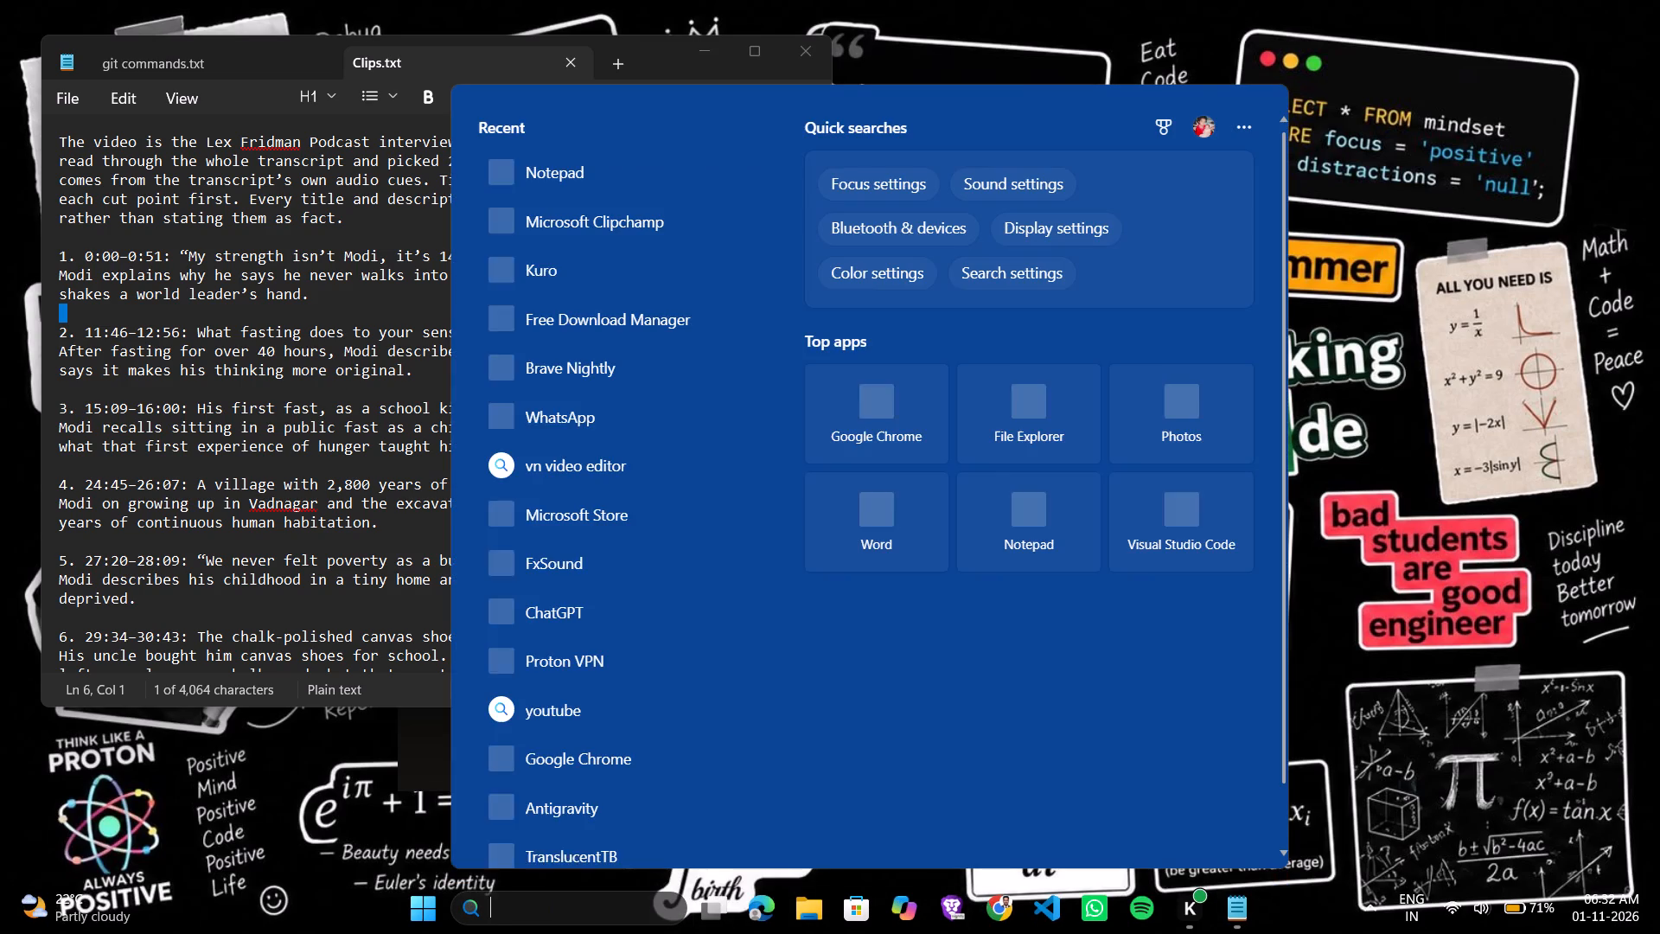
key("c")
key("l")
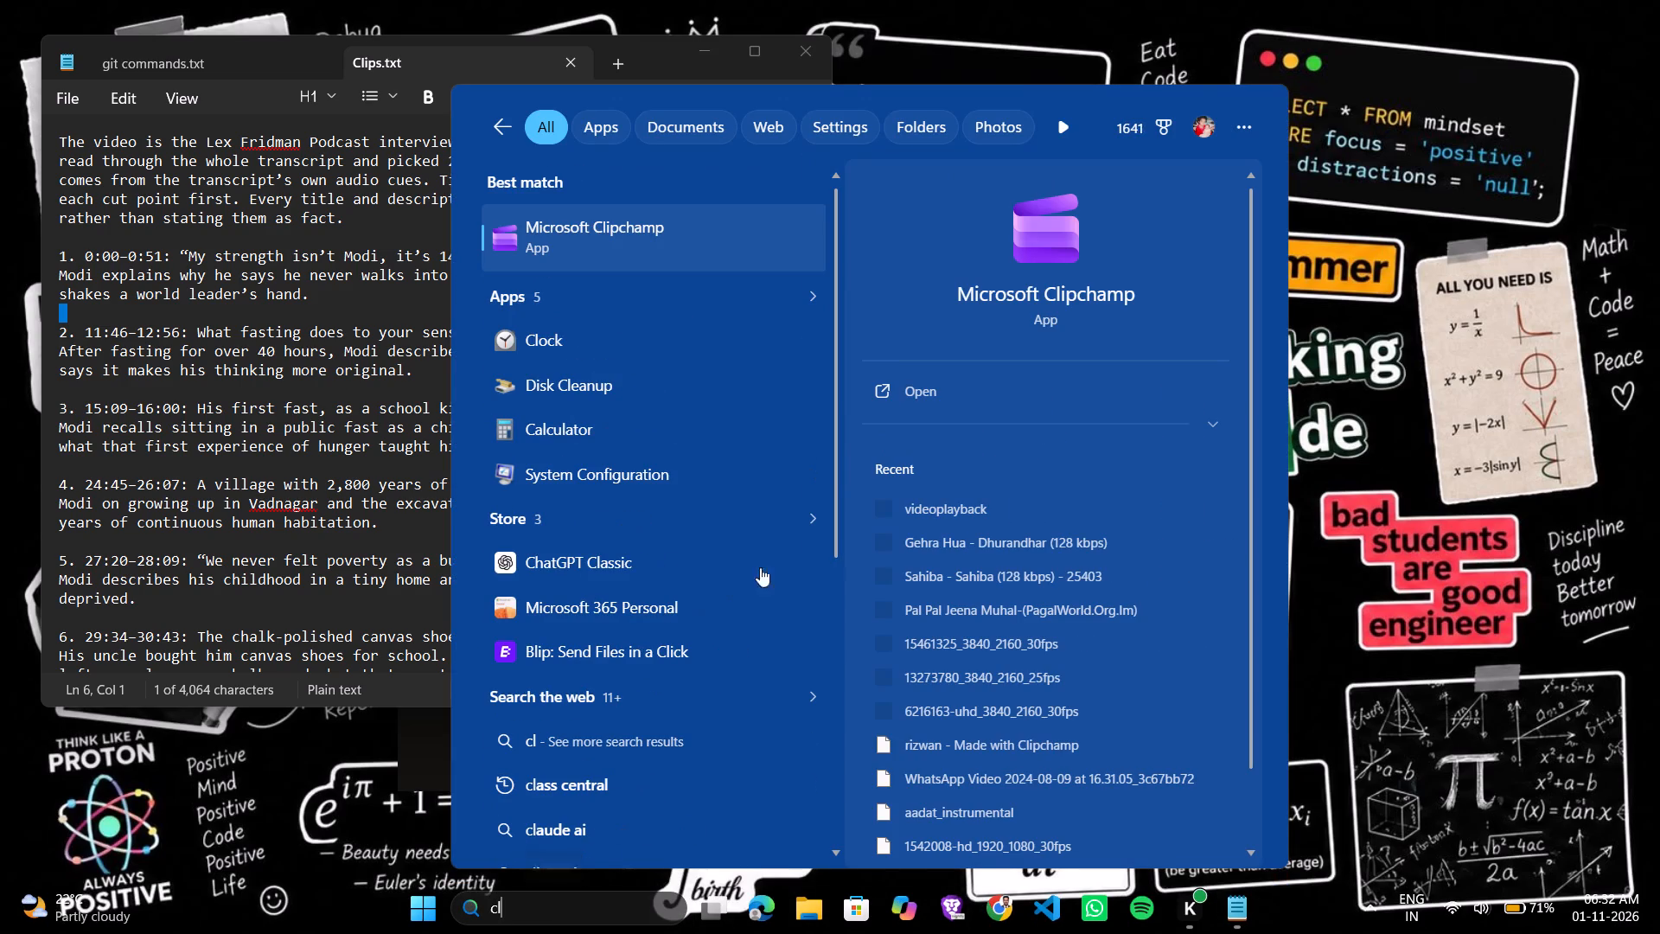
left_click(921, 385)
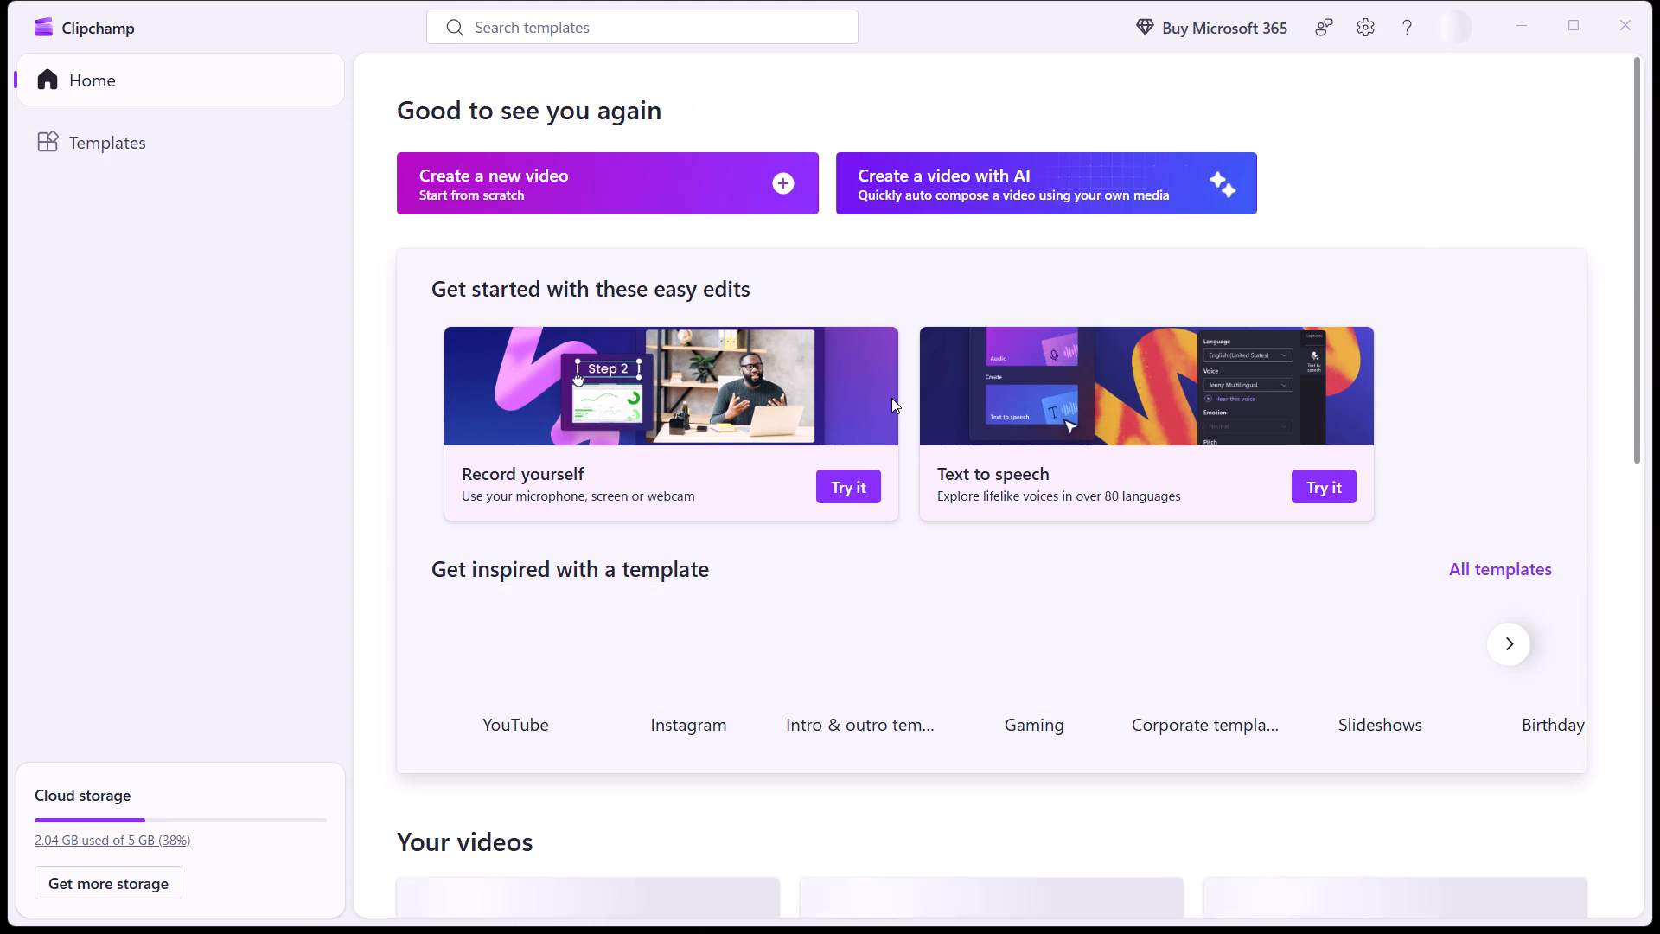
Open the existing Video Project from the Your videos section.
scroll(611, 598, "down", 4)
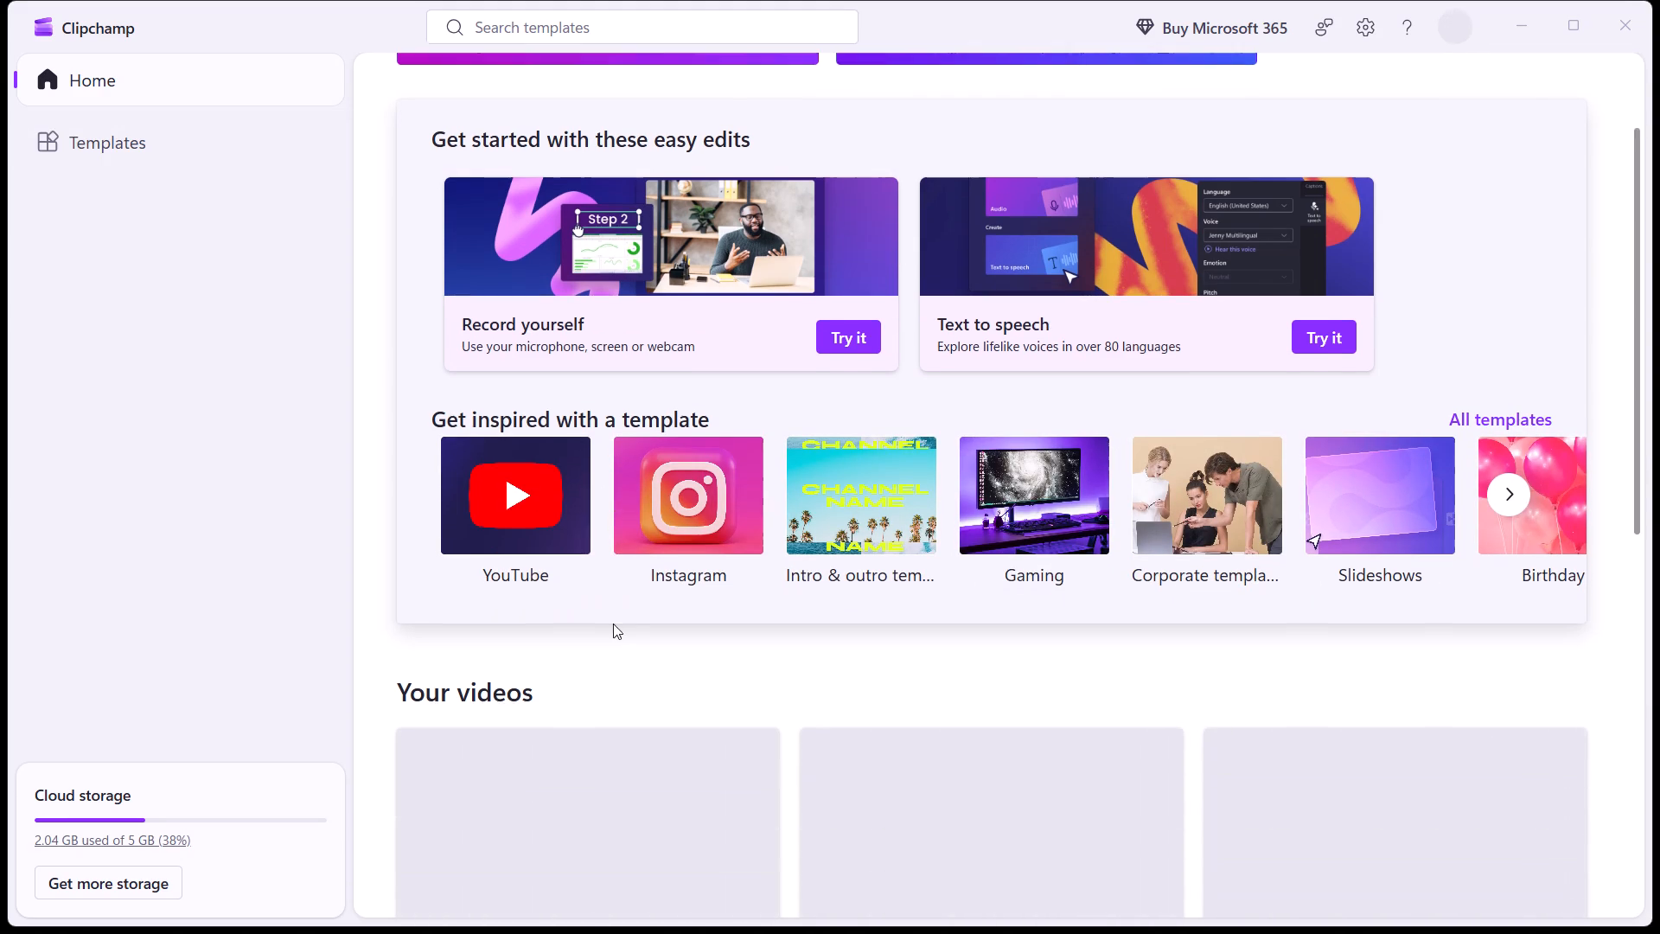
left_click(645, 544)
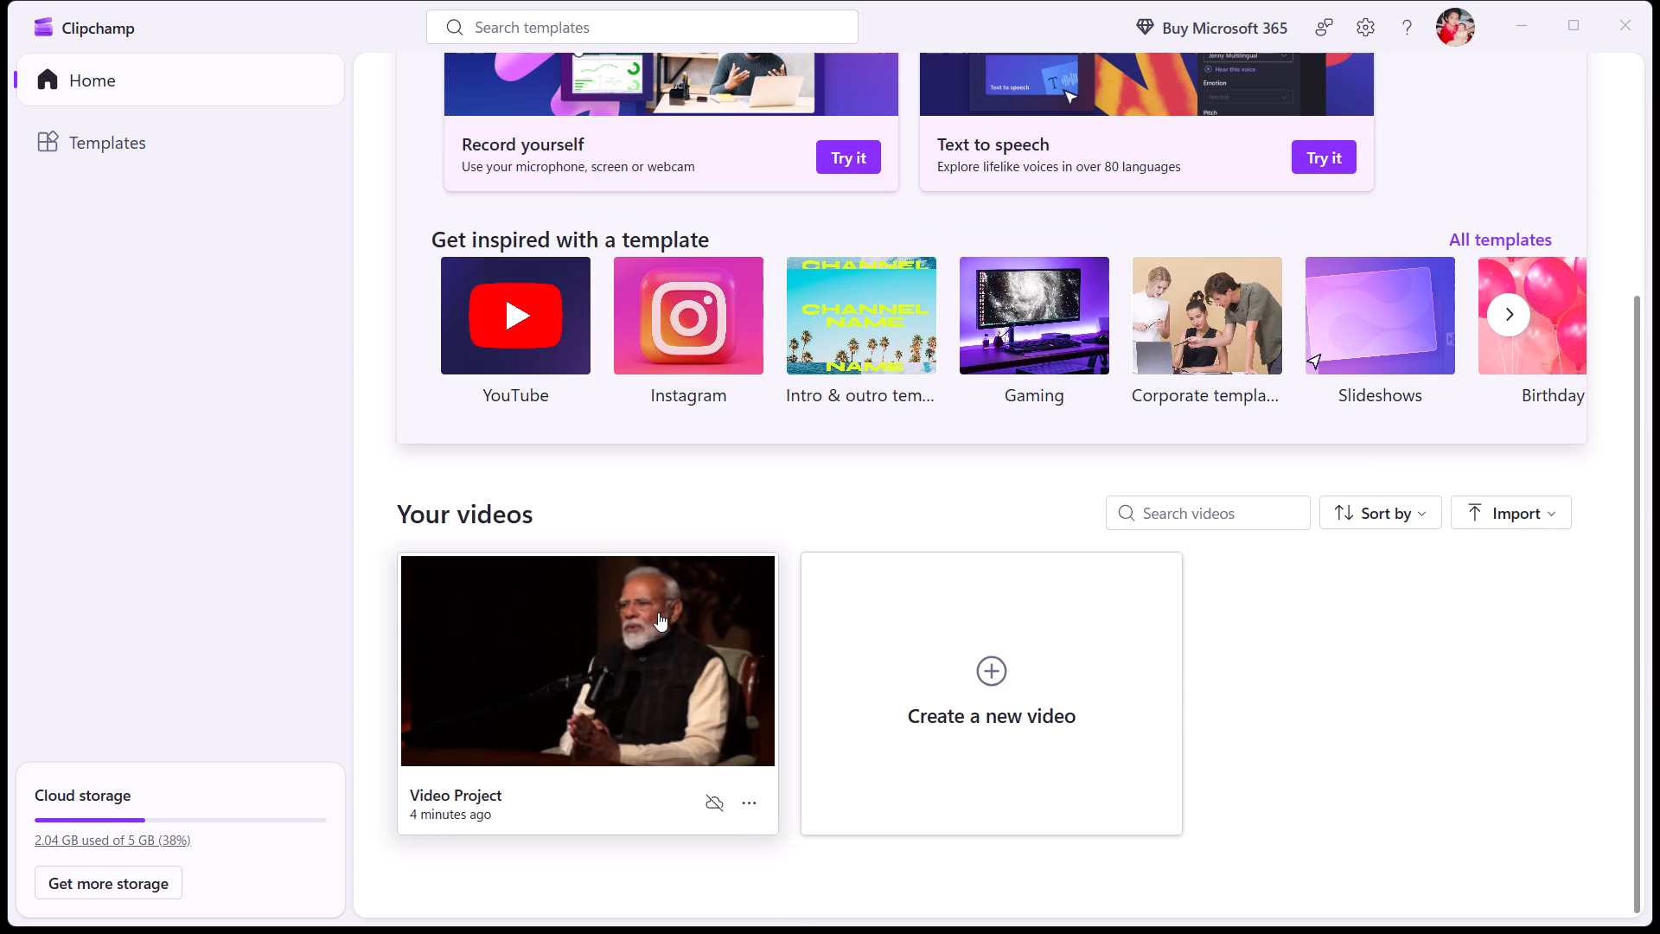
left_click(604, 649)
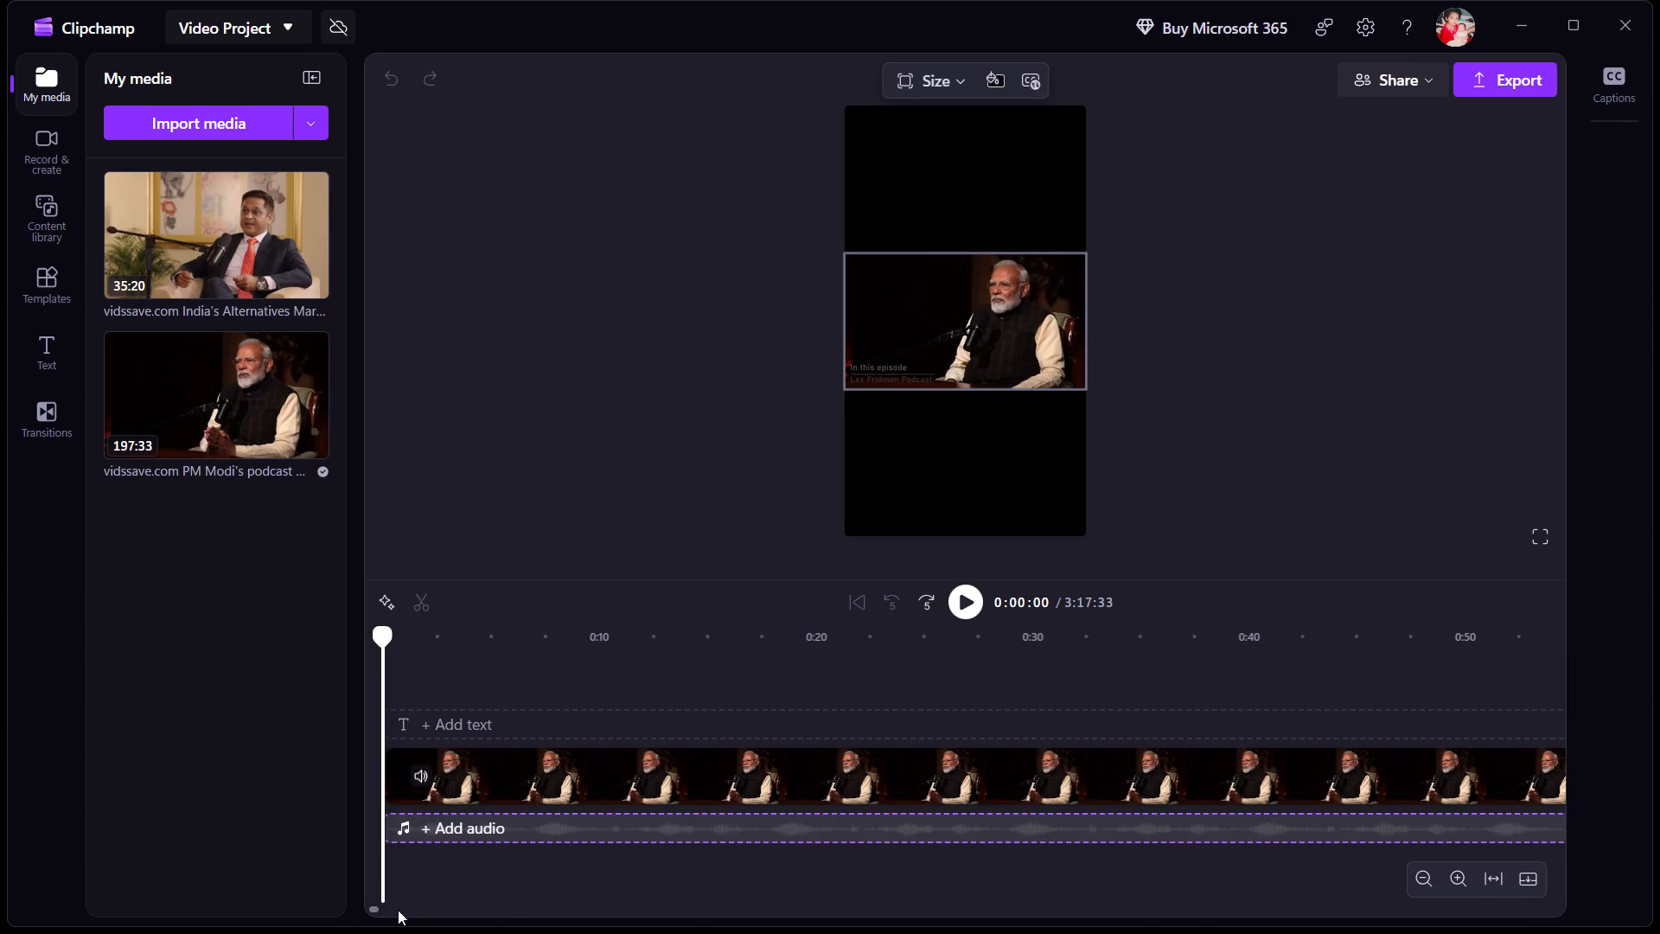
Place the timeline playhead at 11:45 in the PM Modi podcast video.
left_click_drag(379, 908, 513, 902)
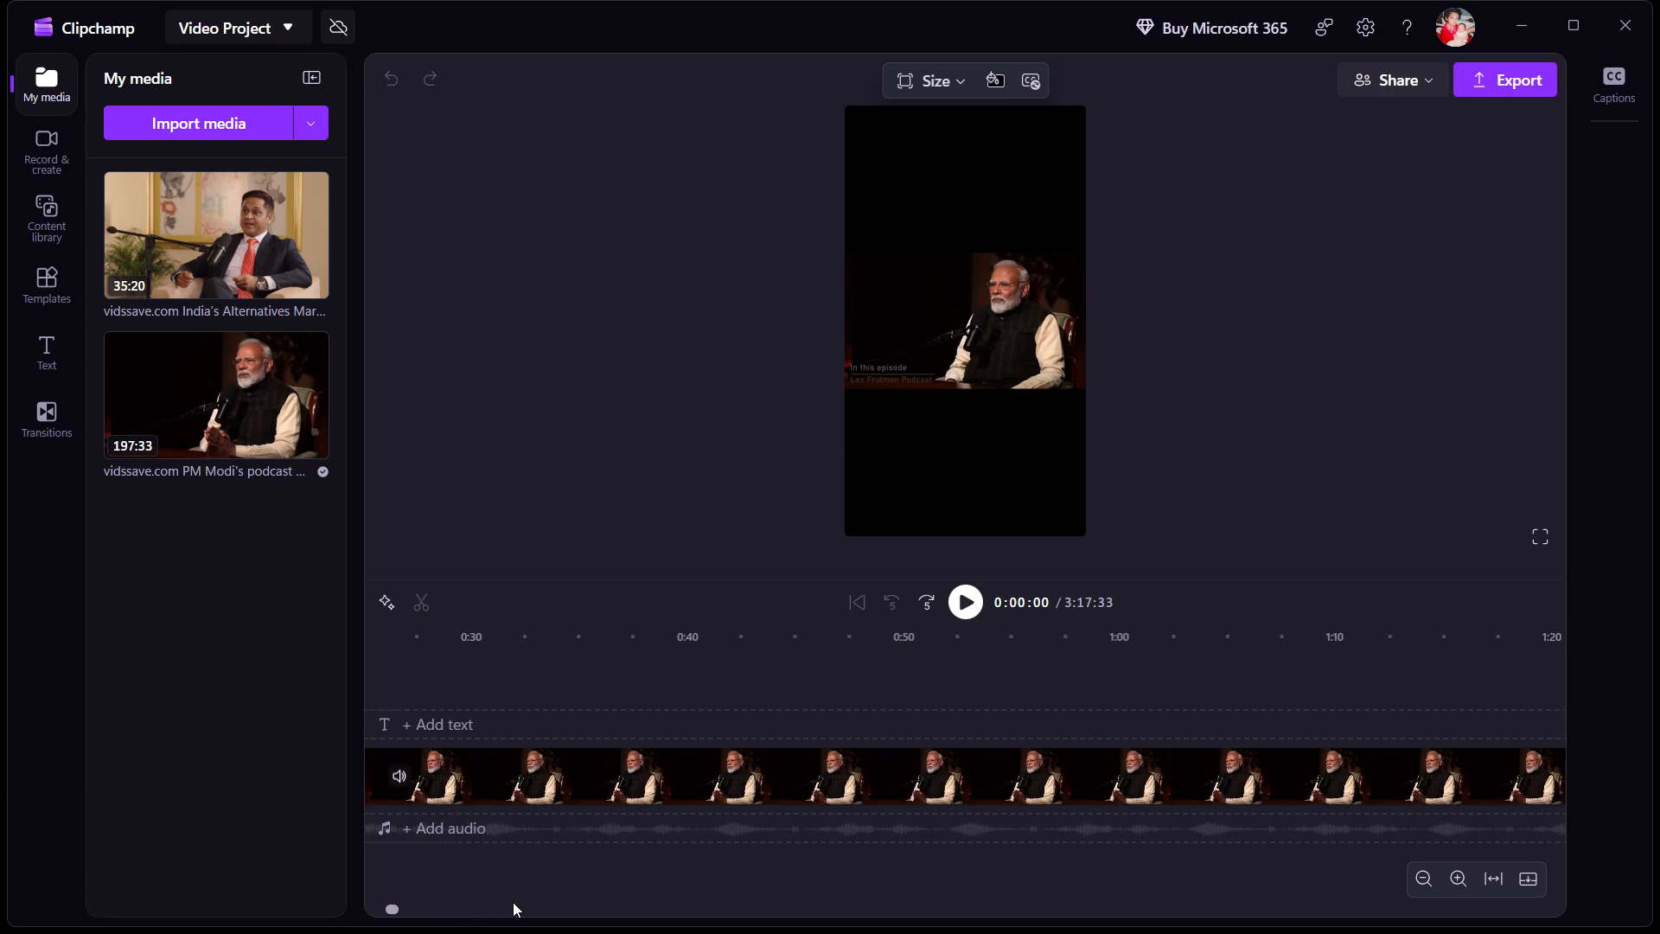
left_click_drag(513, 902, 515, 901)
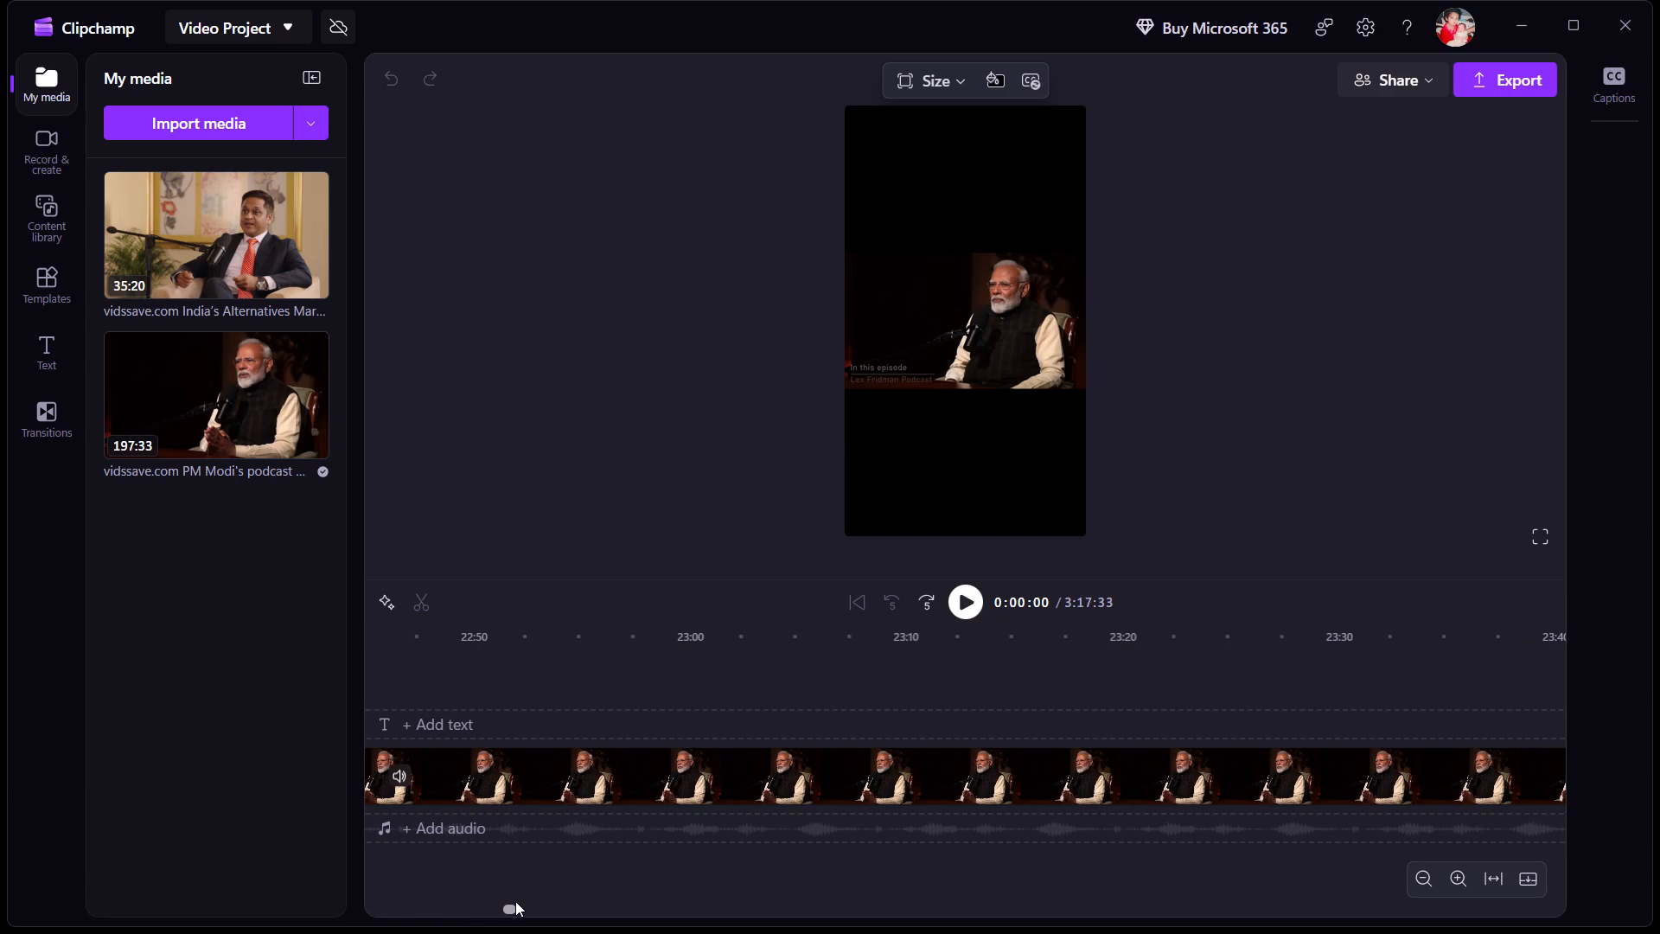
left_click_drag(515, 901, 477, 907)
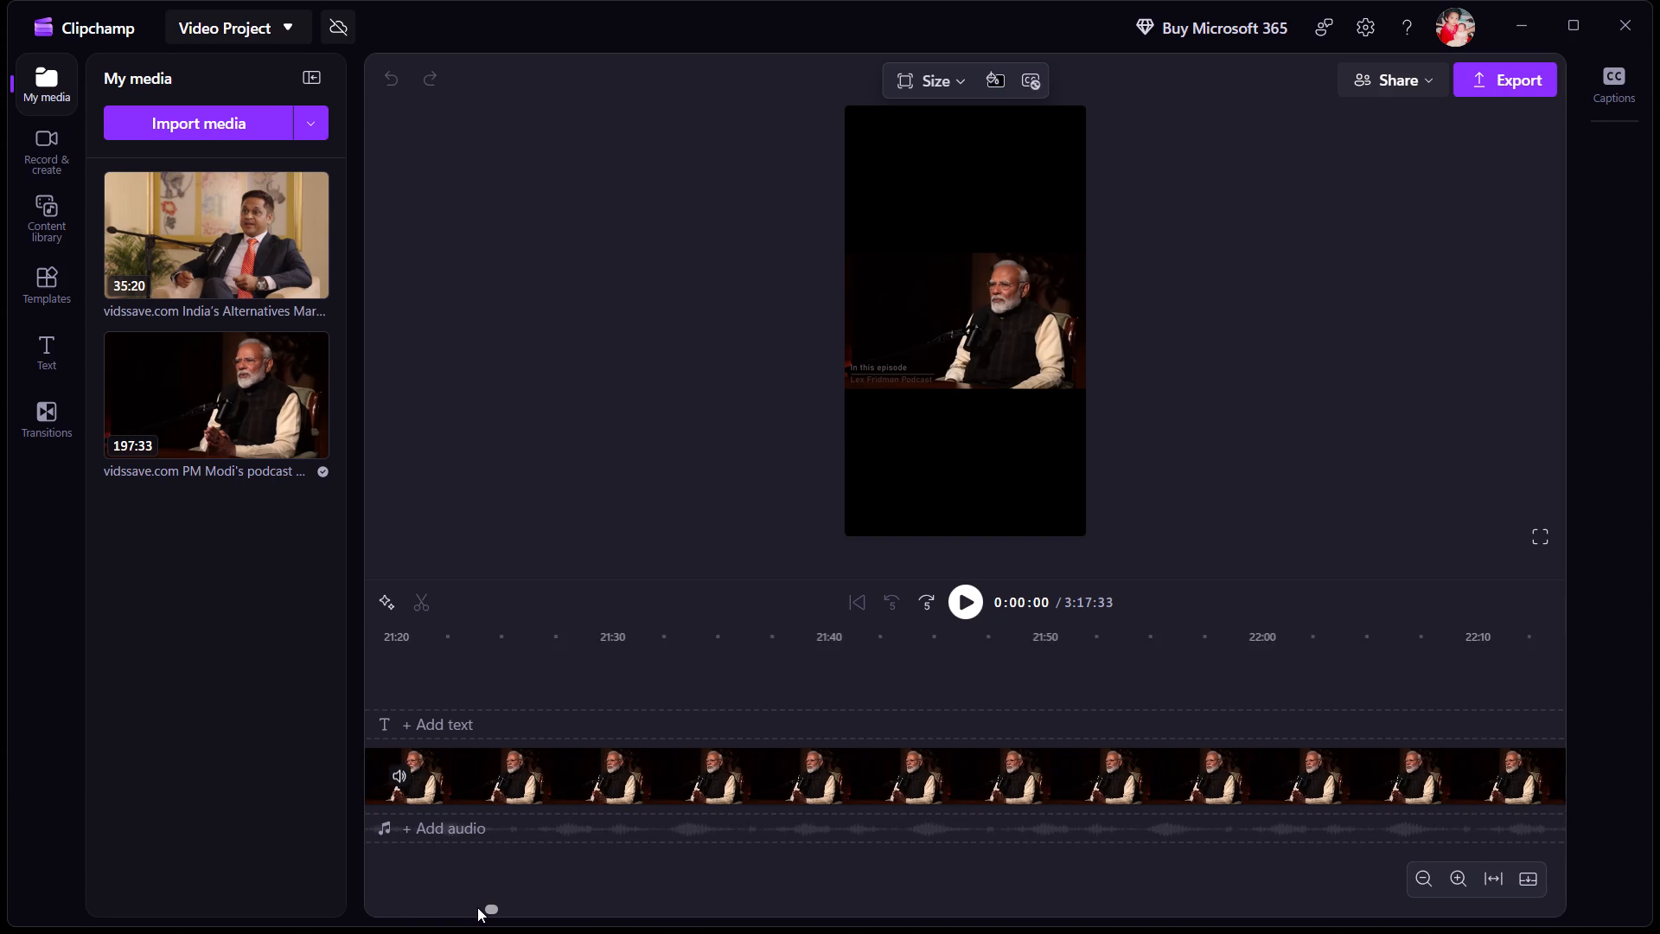
left_click_drag(477, 907, 456, 909)
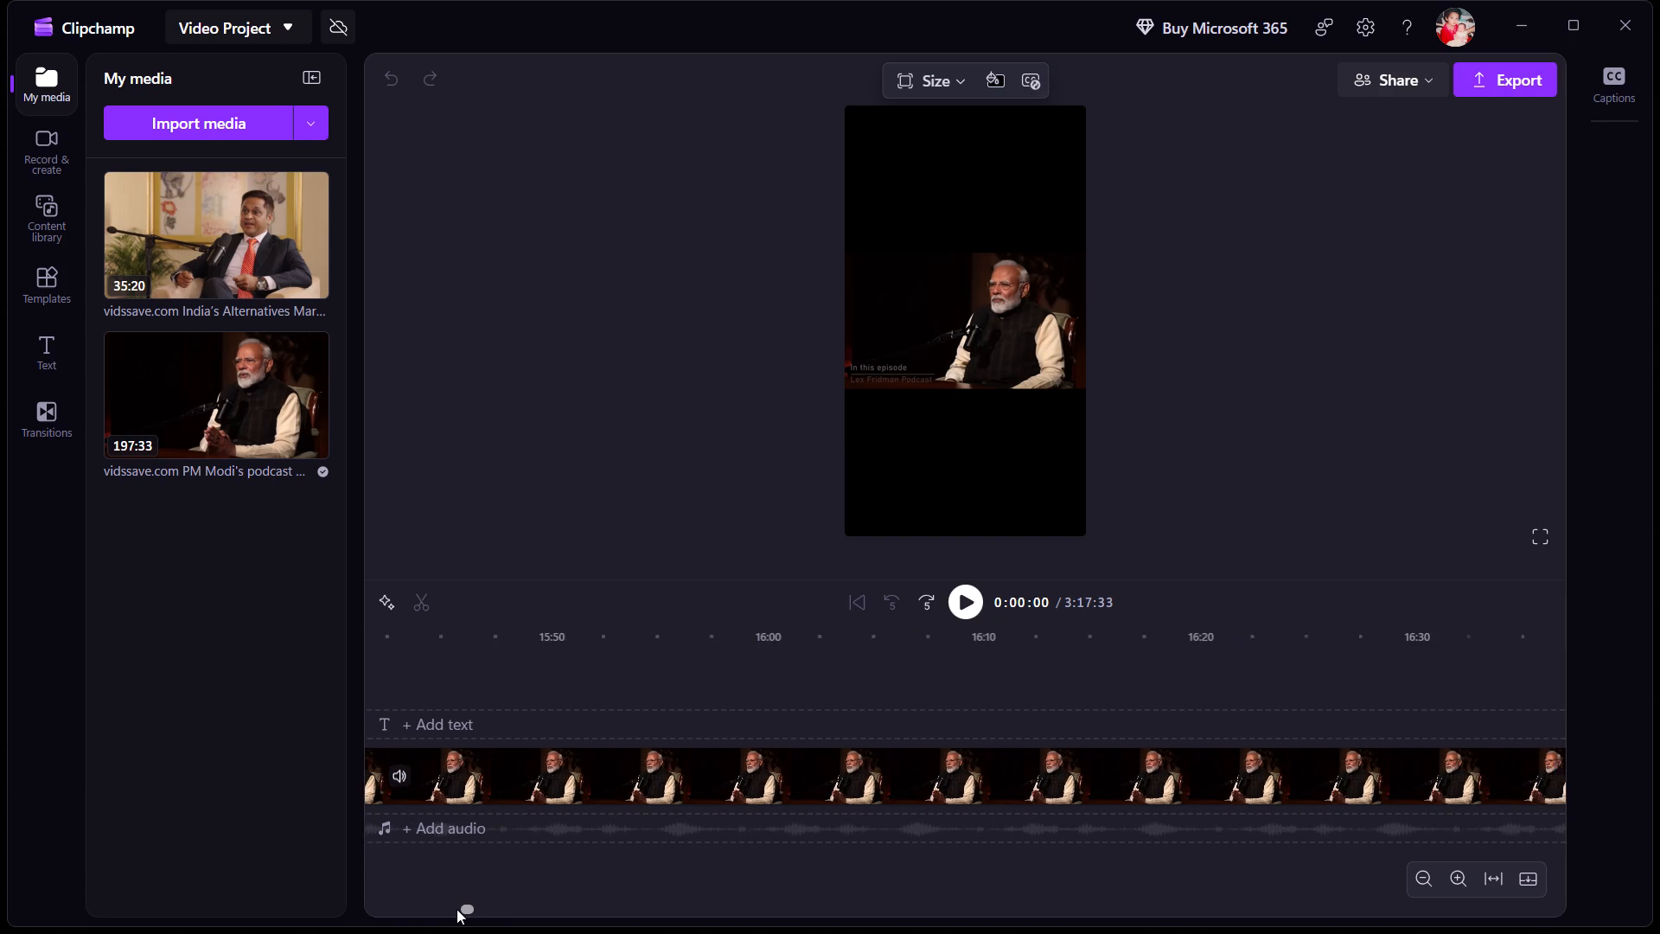
left_click_drag(456, 909, 410, 911)
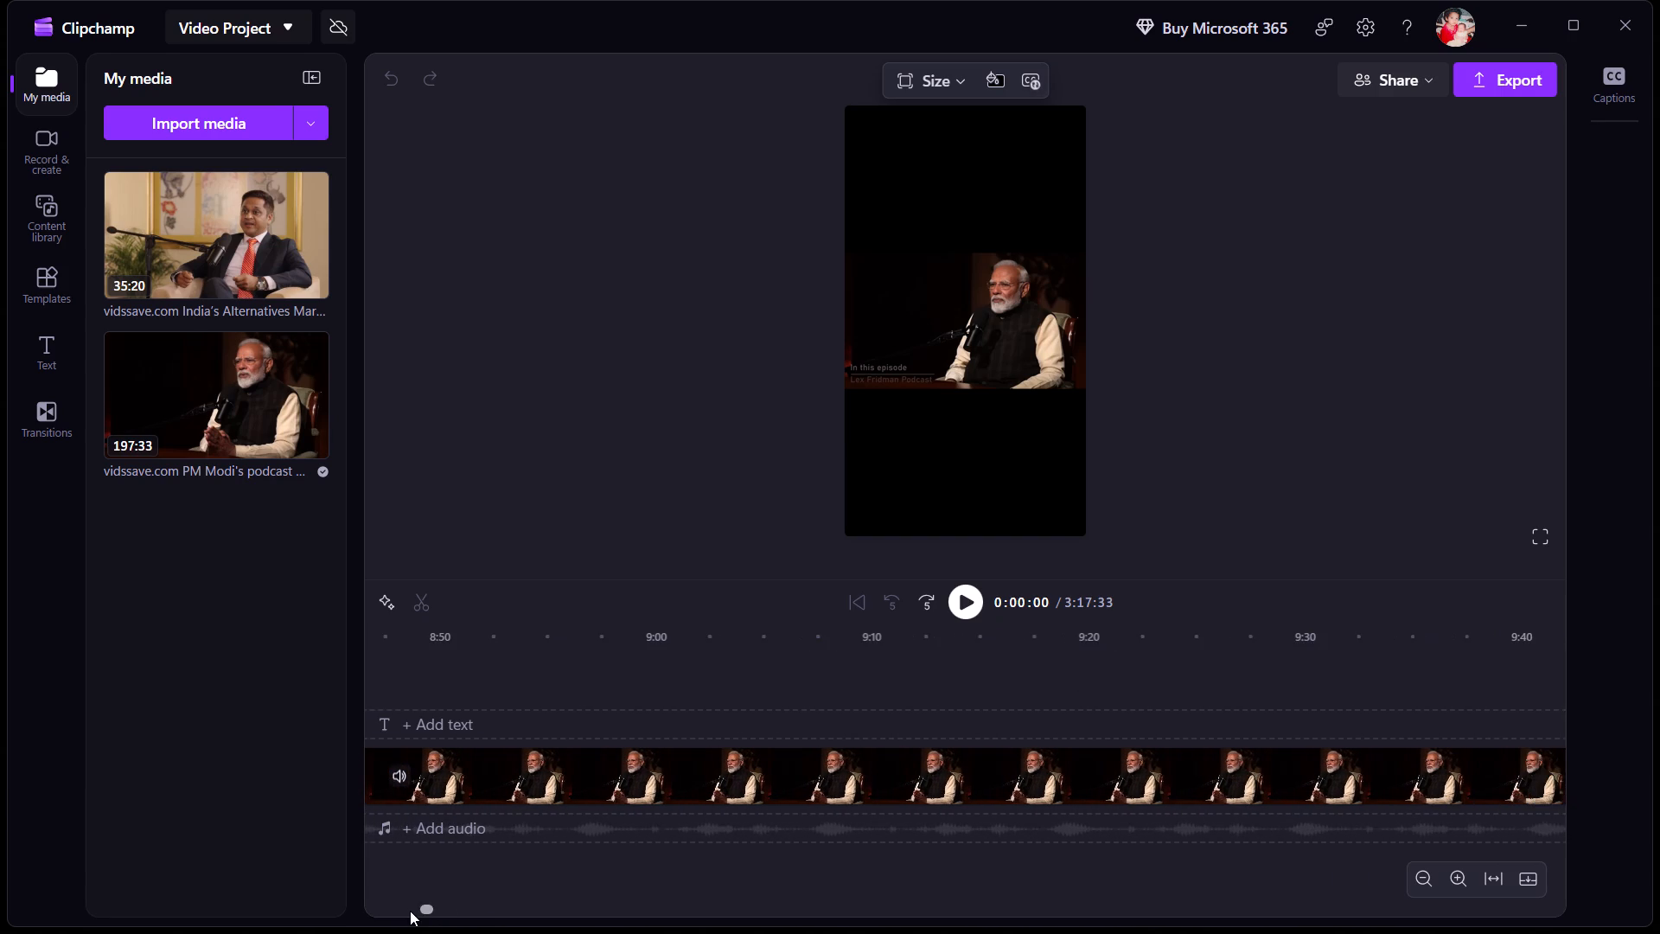
left_click_drag(410, 911, 437, 912)
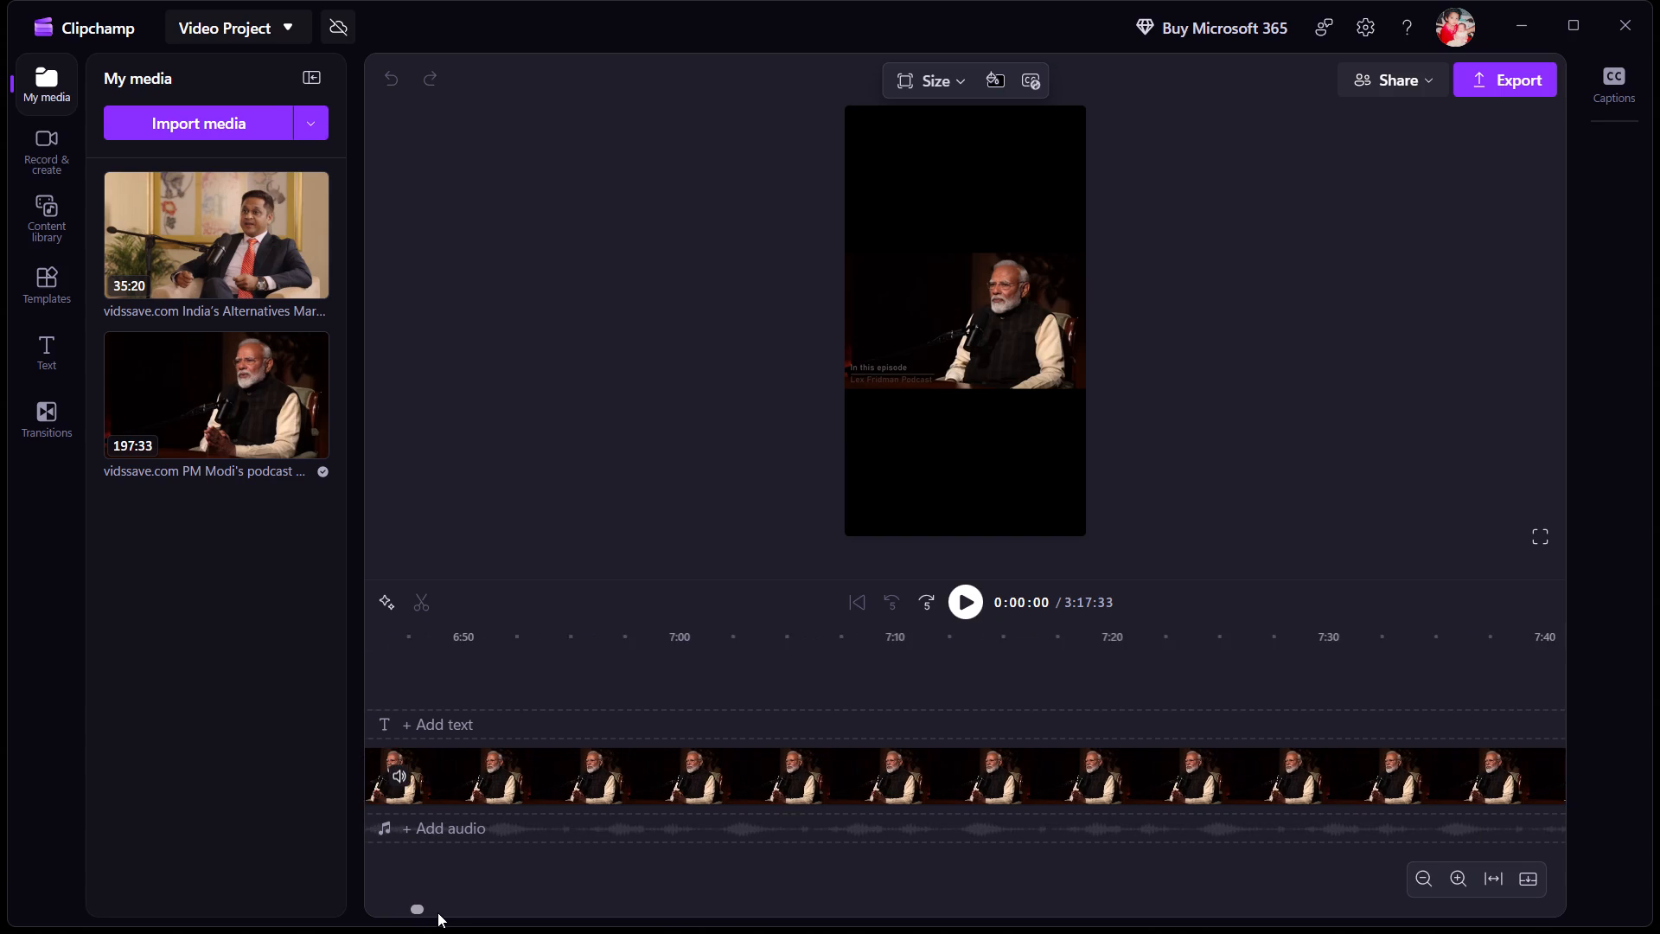
left_click_drag(437, 912, 449, 912)
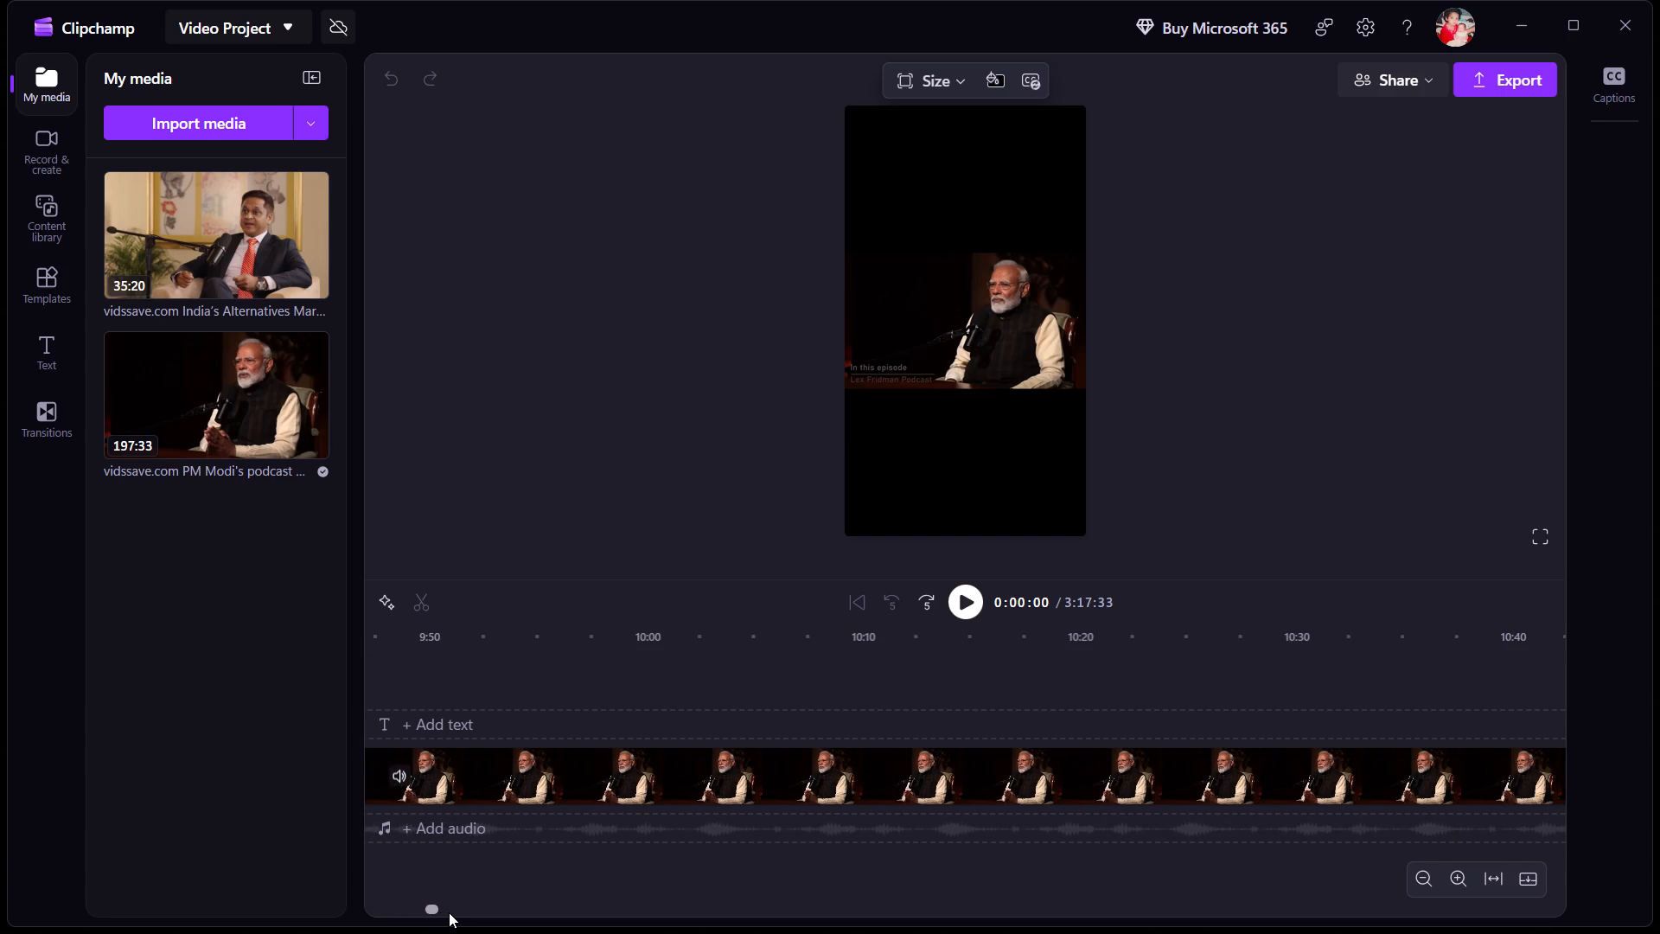
left_click_drag(449, 912, 450, 912)
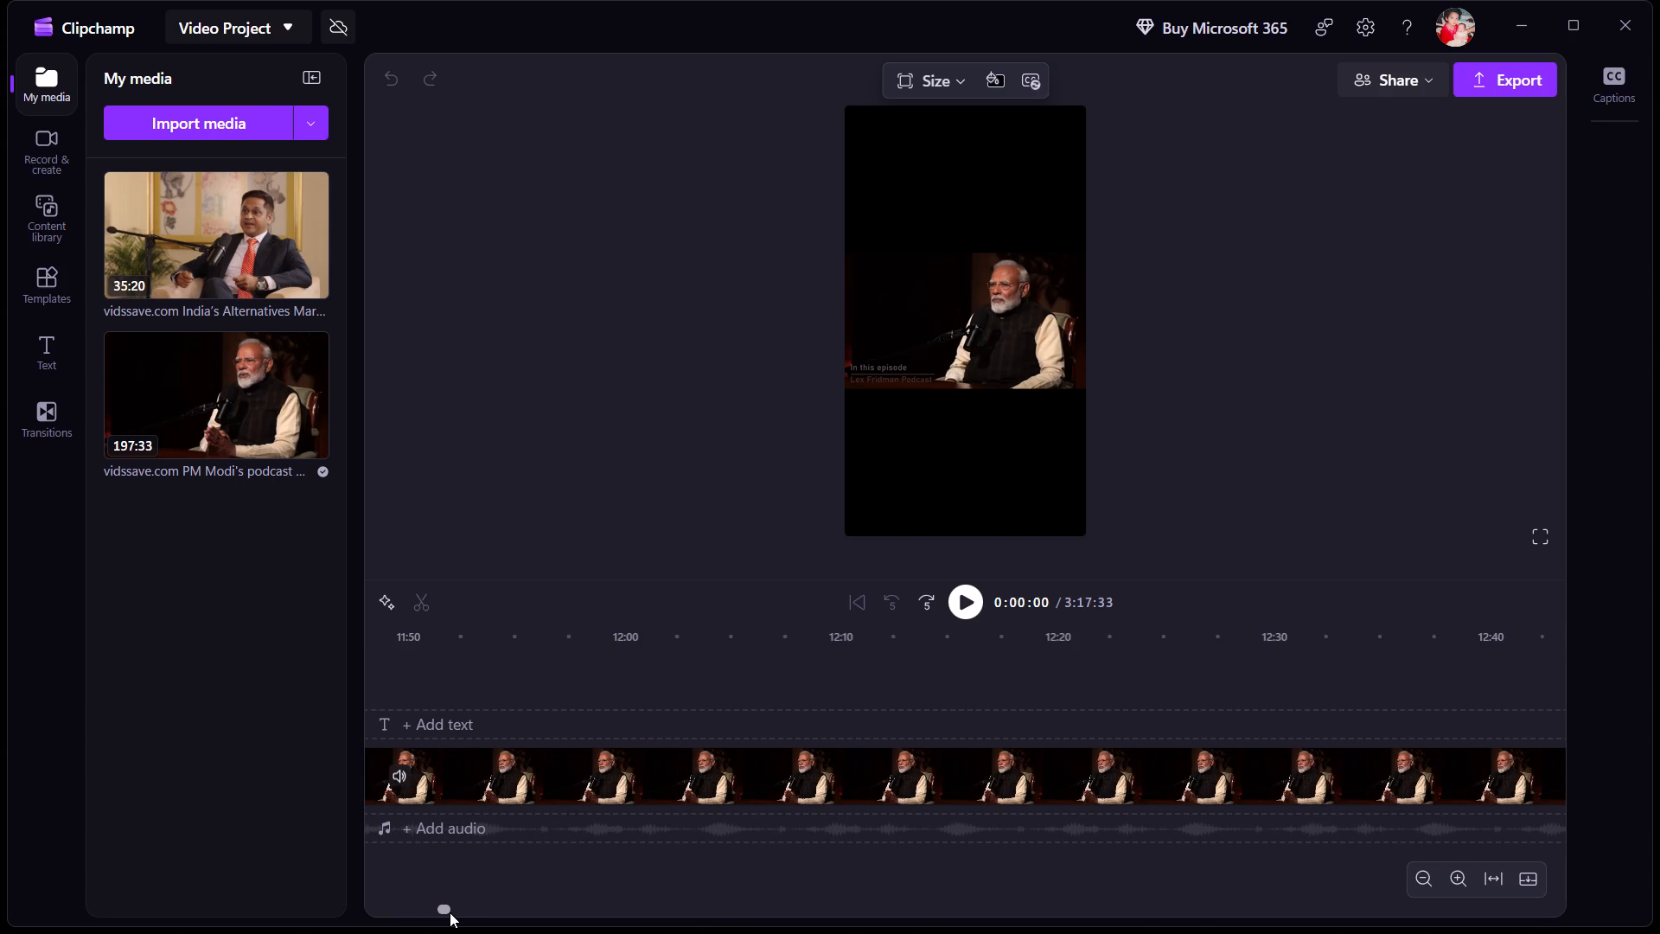
left_click_drag(450, 912, 459, 912)
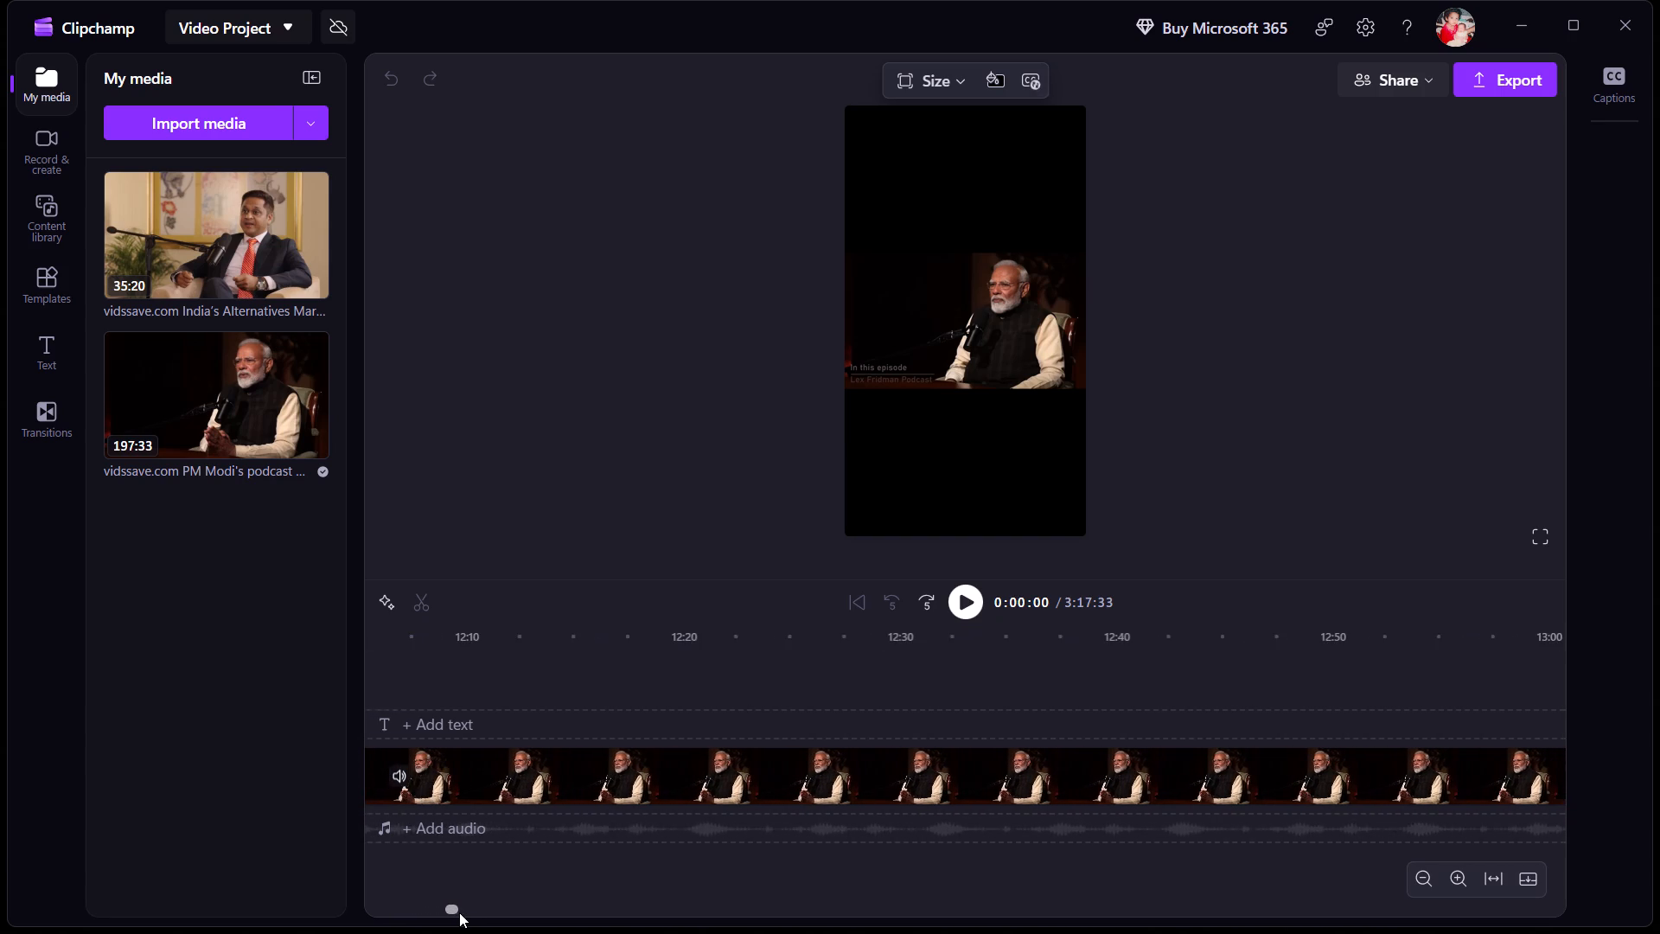
left_click_drag(459, 912, 453, 912)
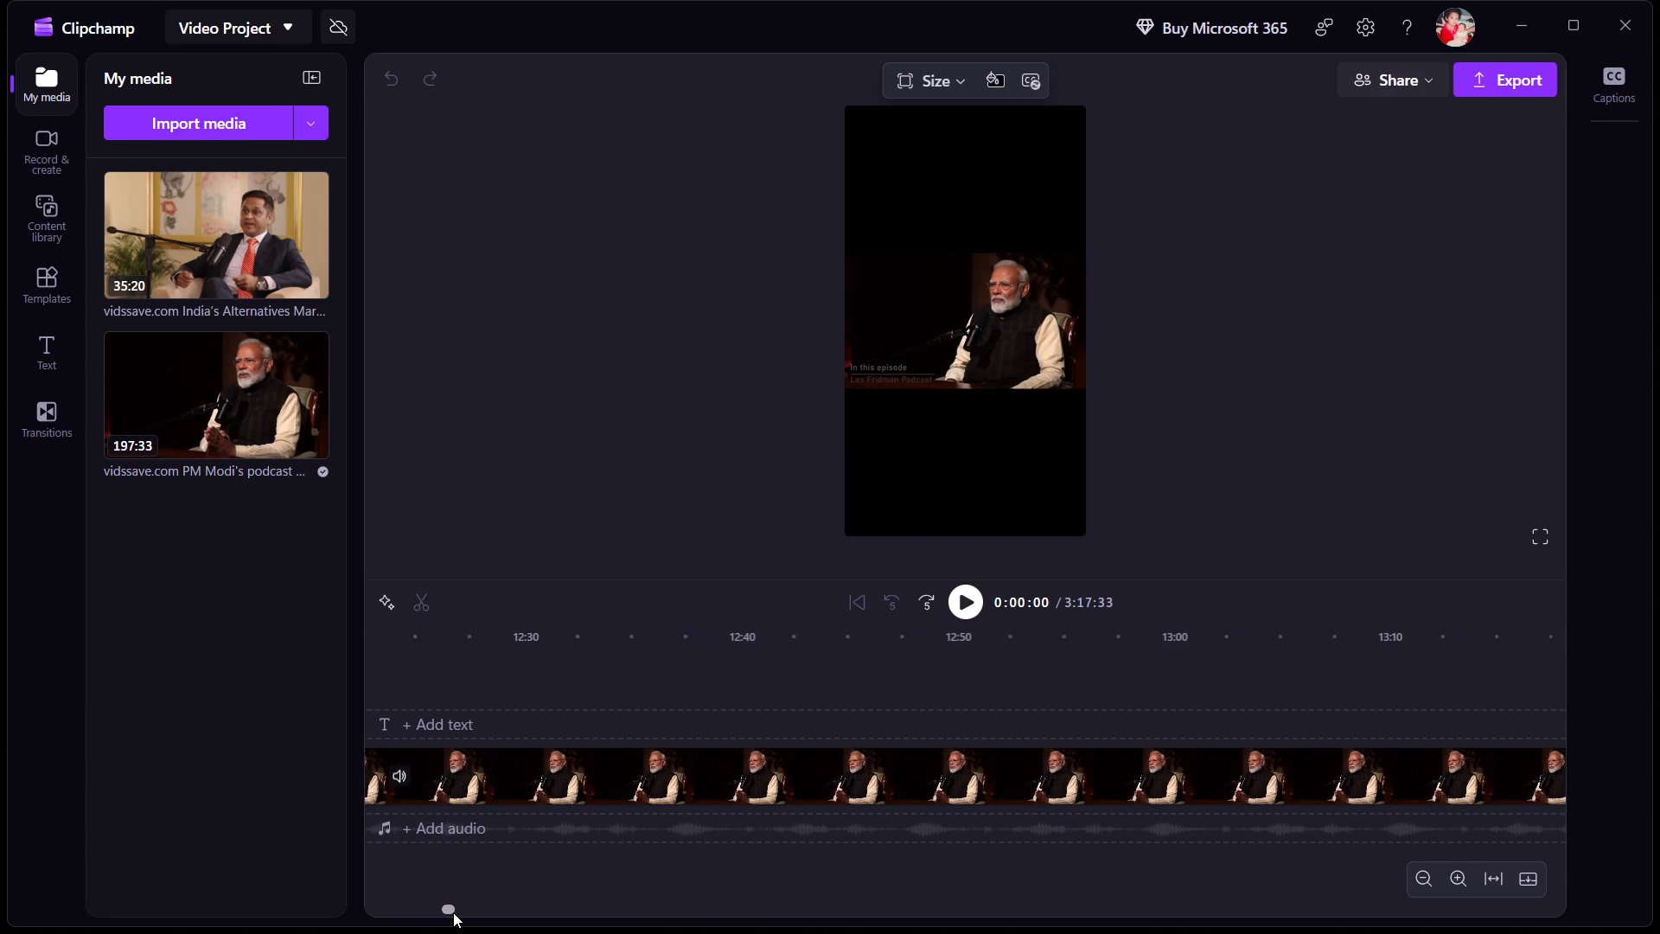
left_click_drag(453, 912, 446, 914)
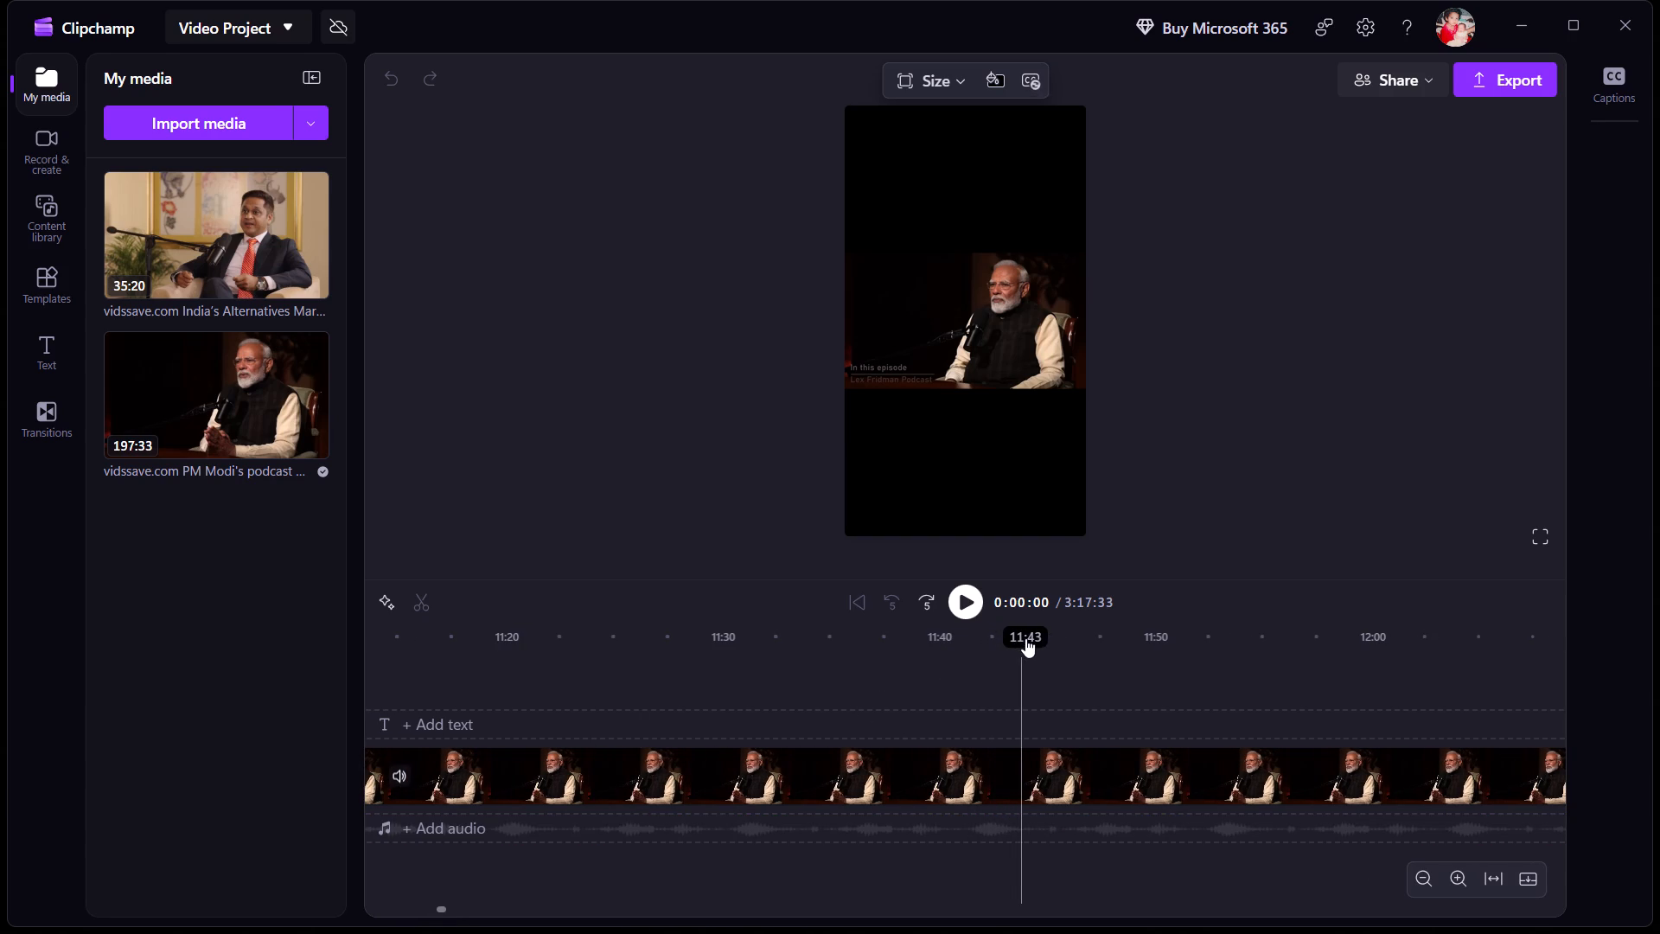
left_click(1049, 642)
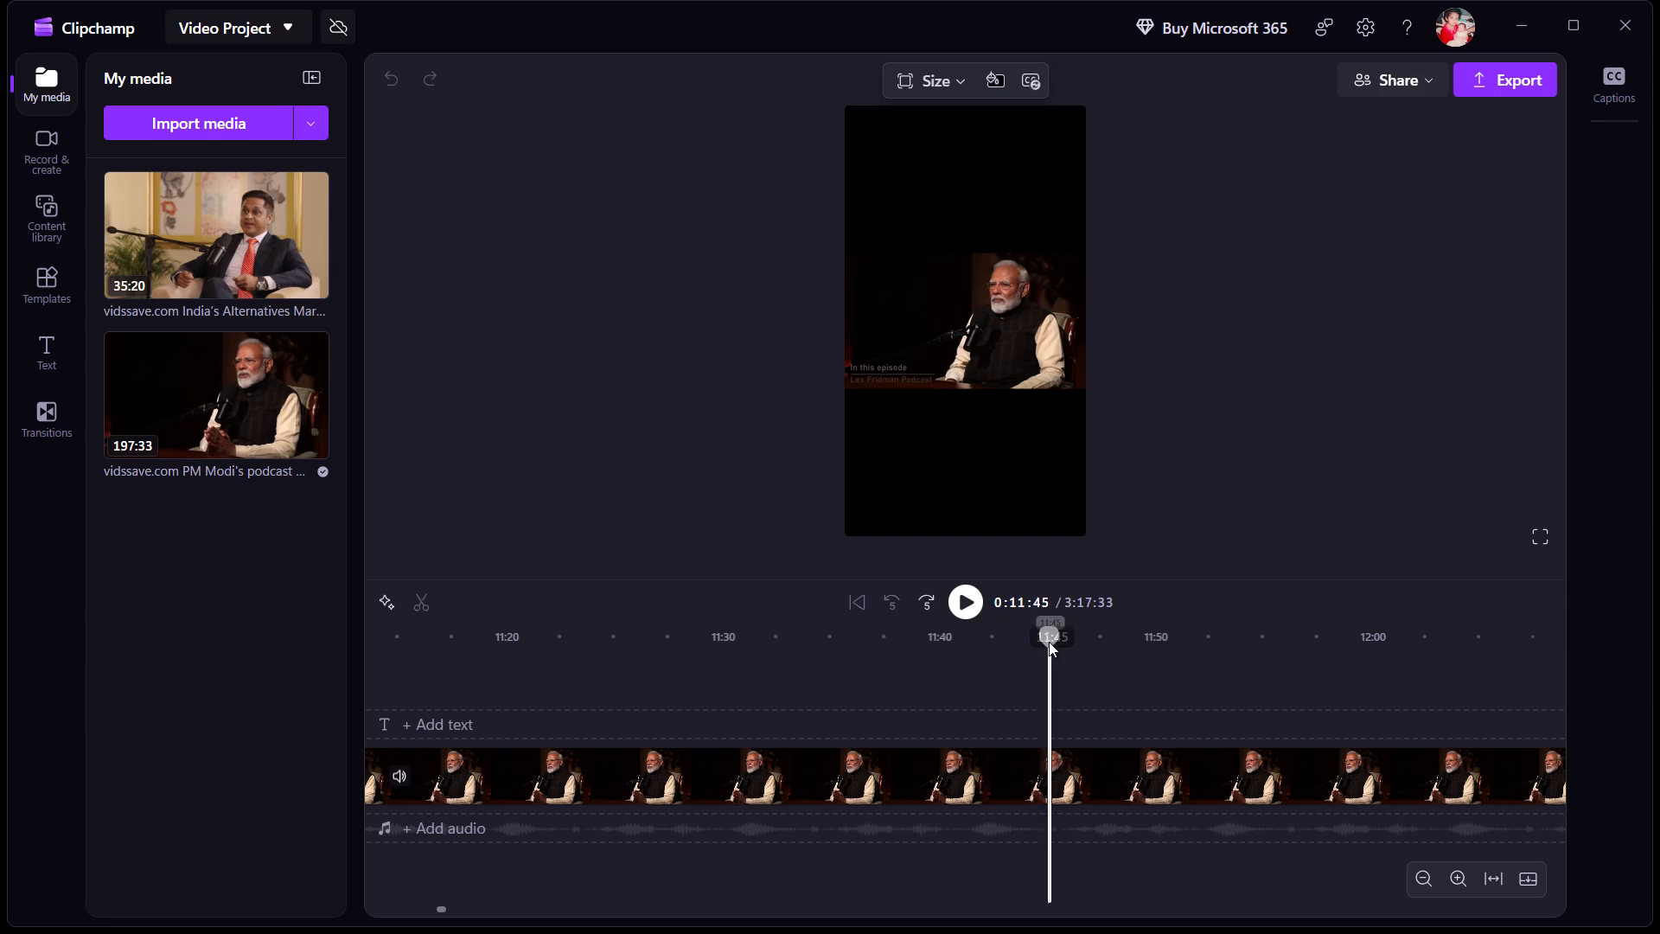
Refine the playhead position to exactly 0:11:46.00, the start time of the second clip in the notes.
left_click(1430, 876)
left_click(1430, 876)
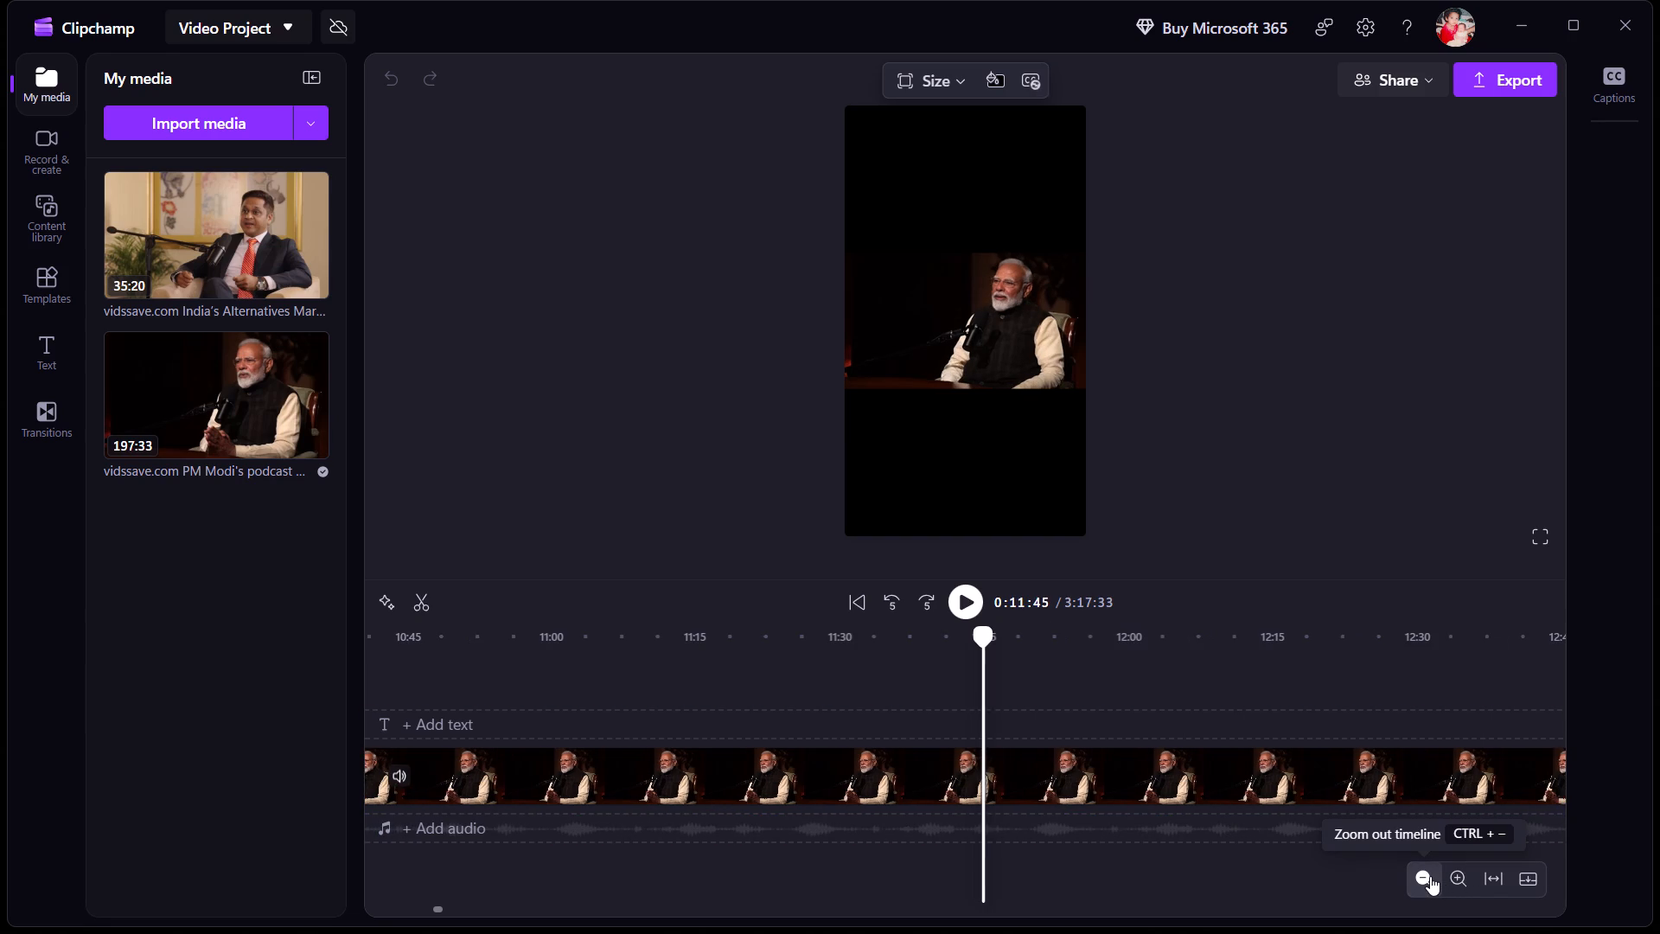
left_click(1430, 876)
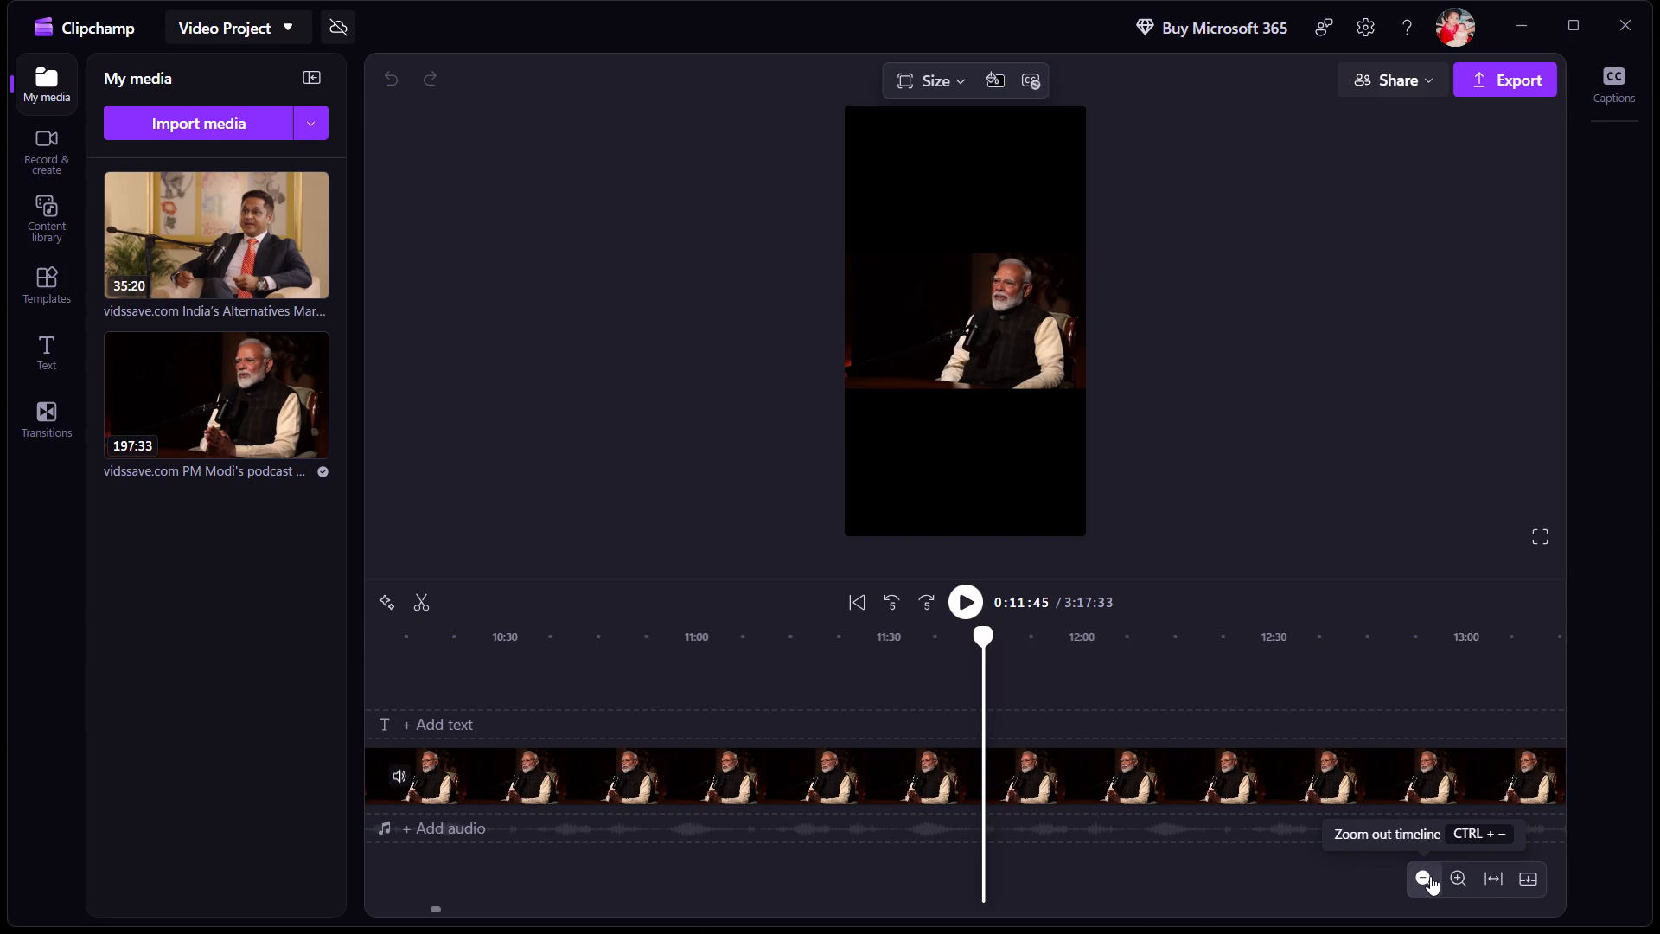
left_click(1430, 876)
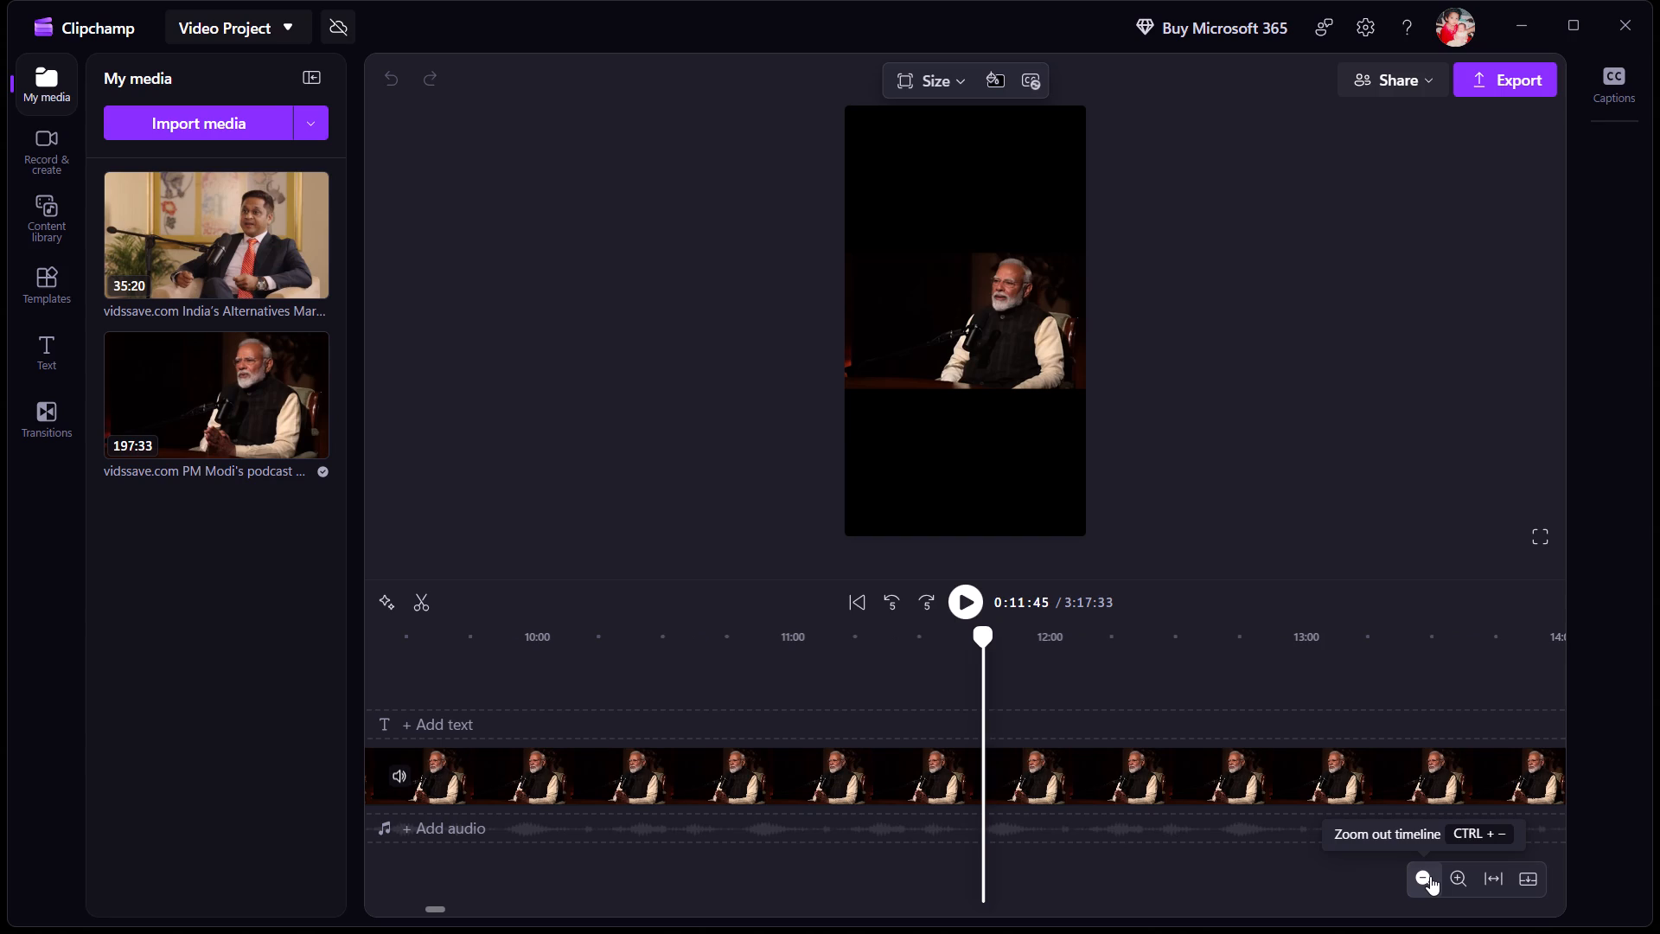
left_click(1430, 876)
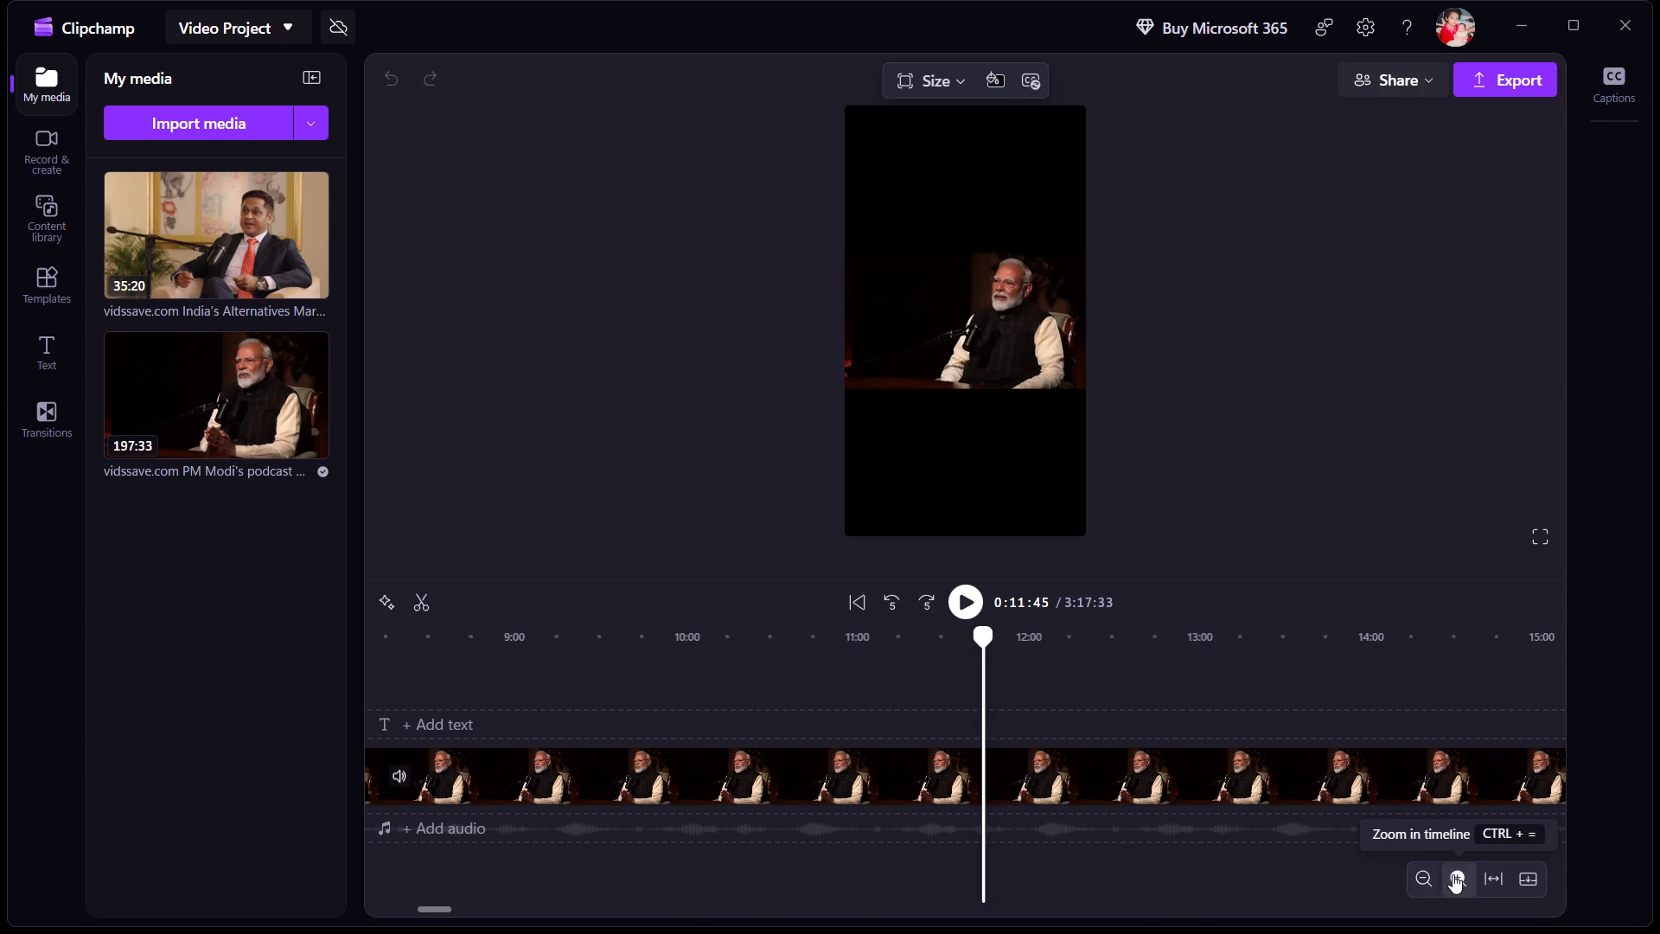
triple_click(1453, 874)
left_click(1453, 874)
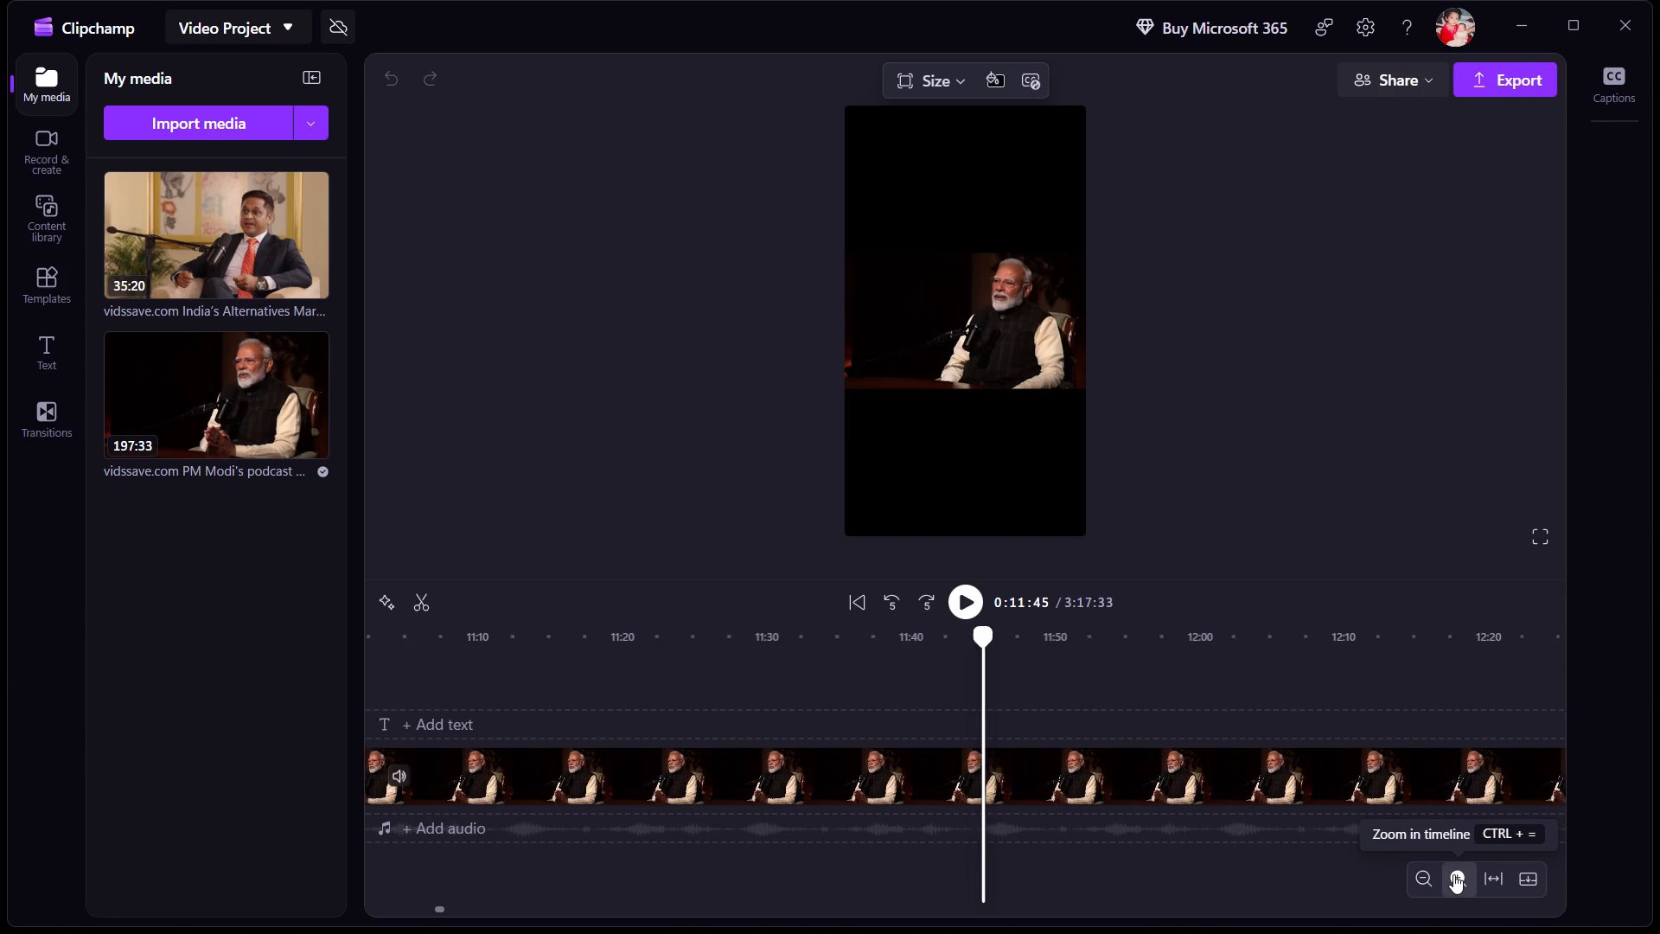
left_click(1453, 874)
left_click(1453, 874)
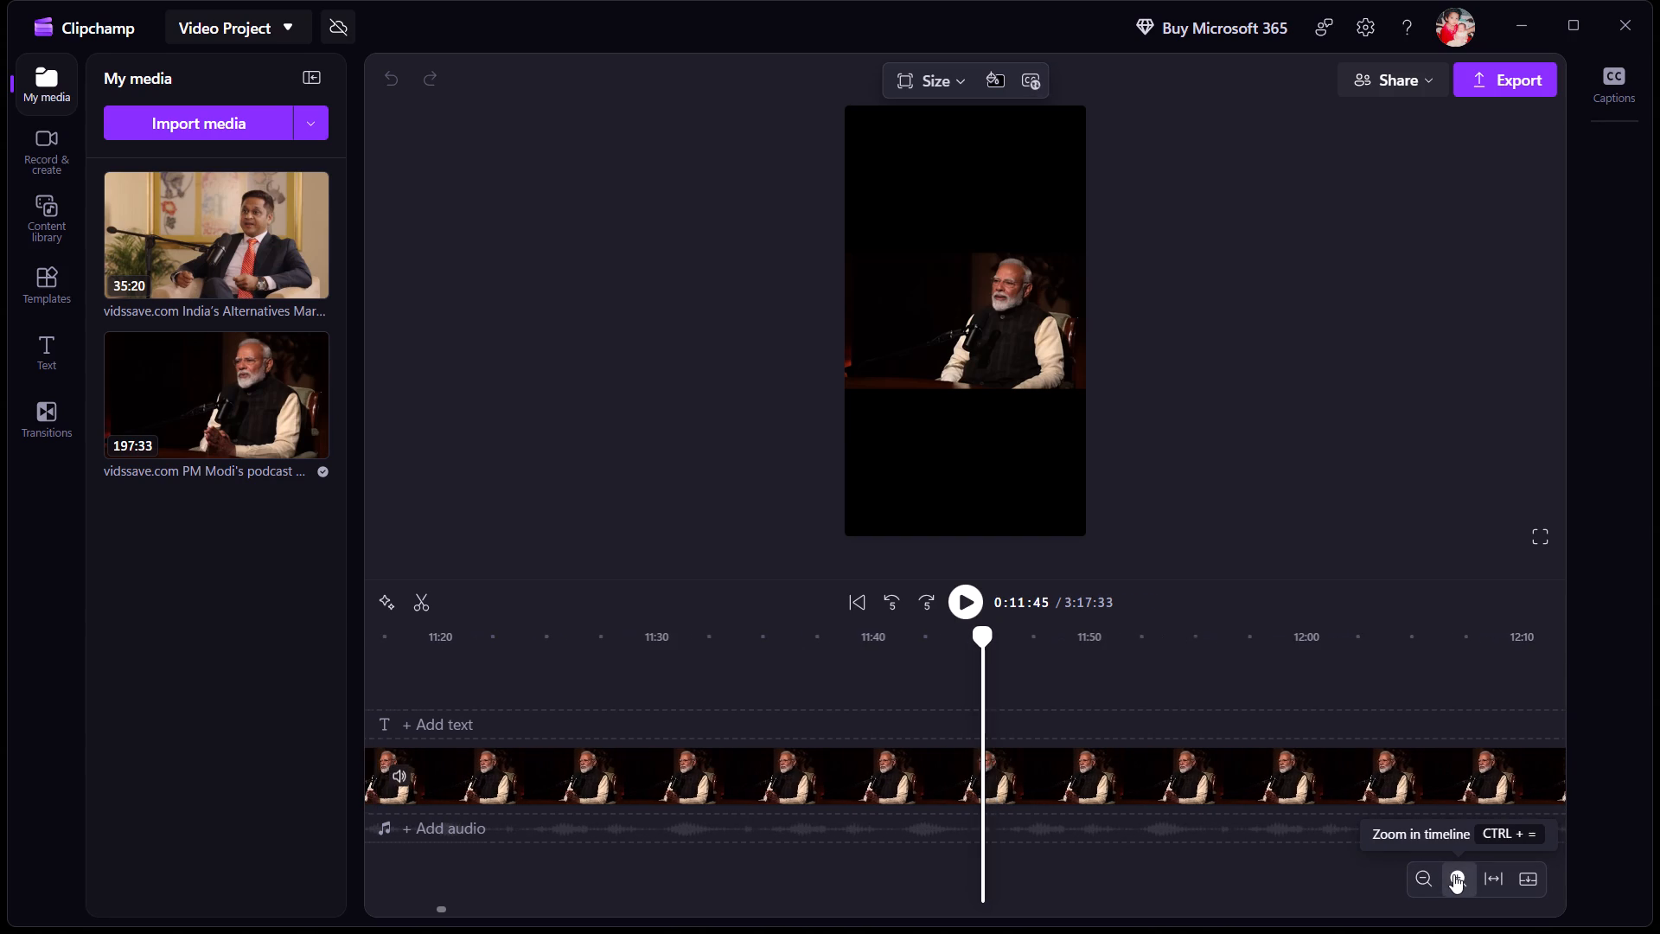
left_click_drag(985, 632, 1004, 633)
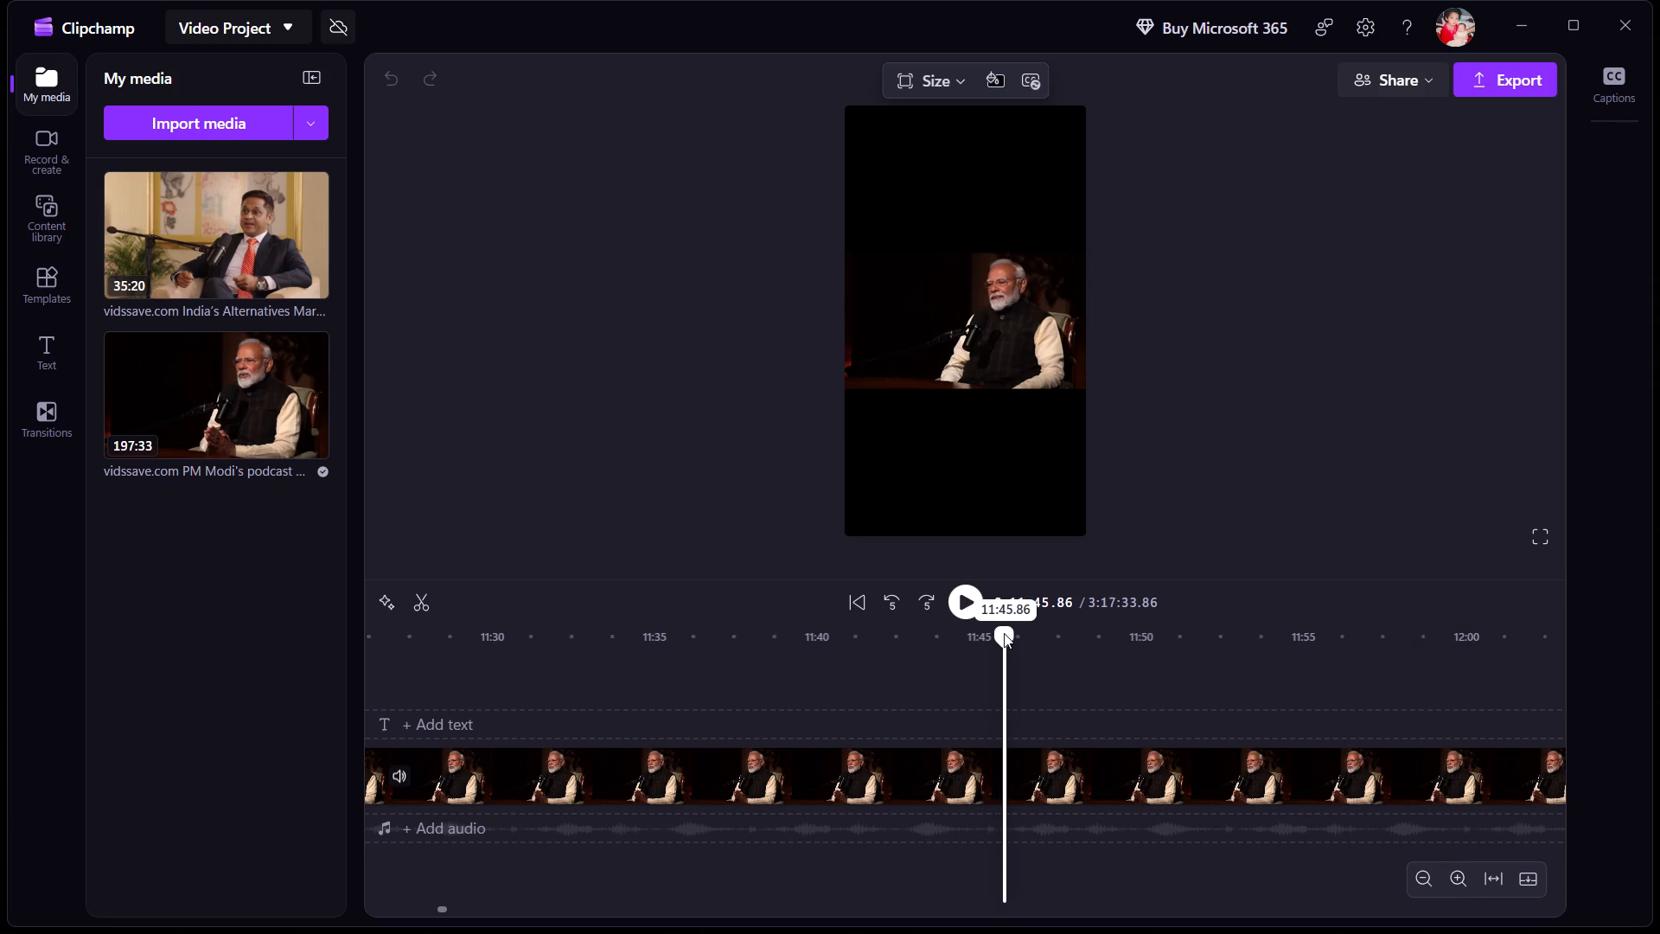
left_click_drag(1004, 633, 1008, 633)
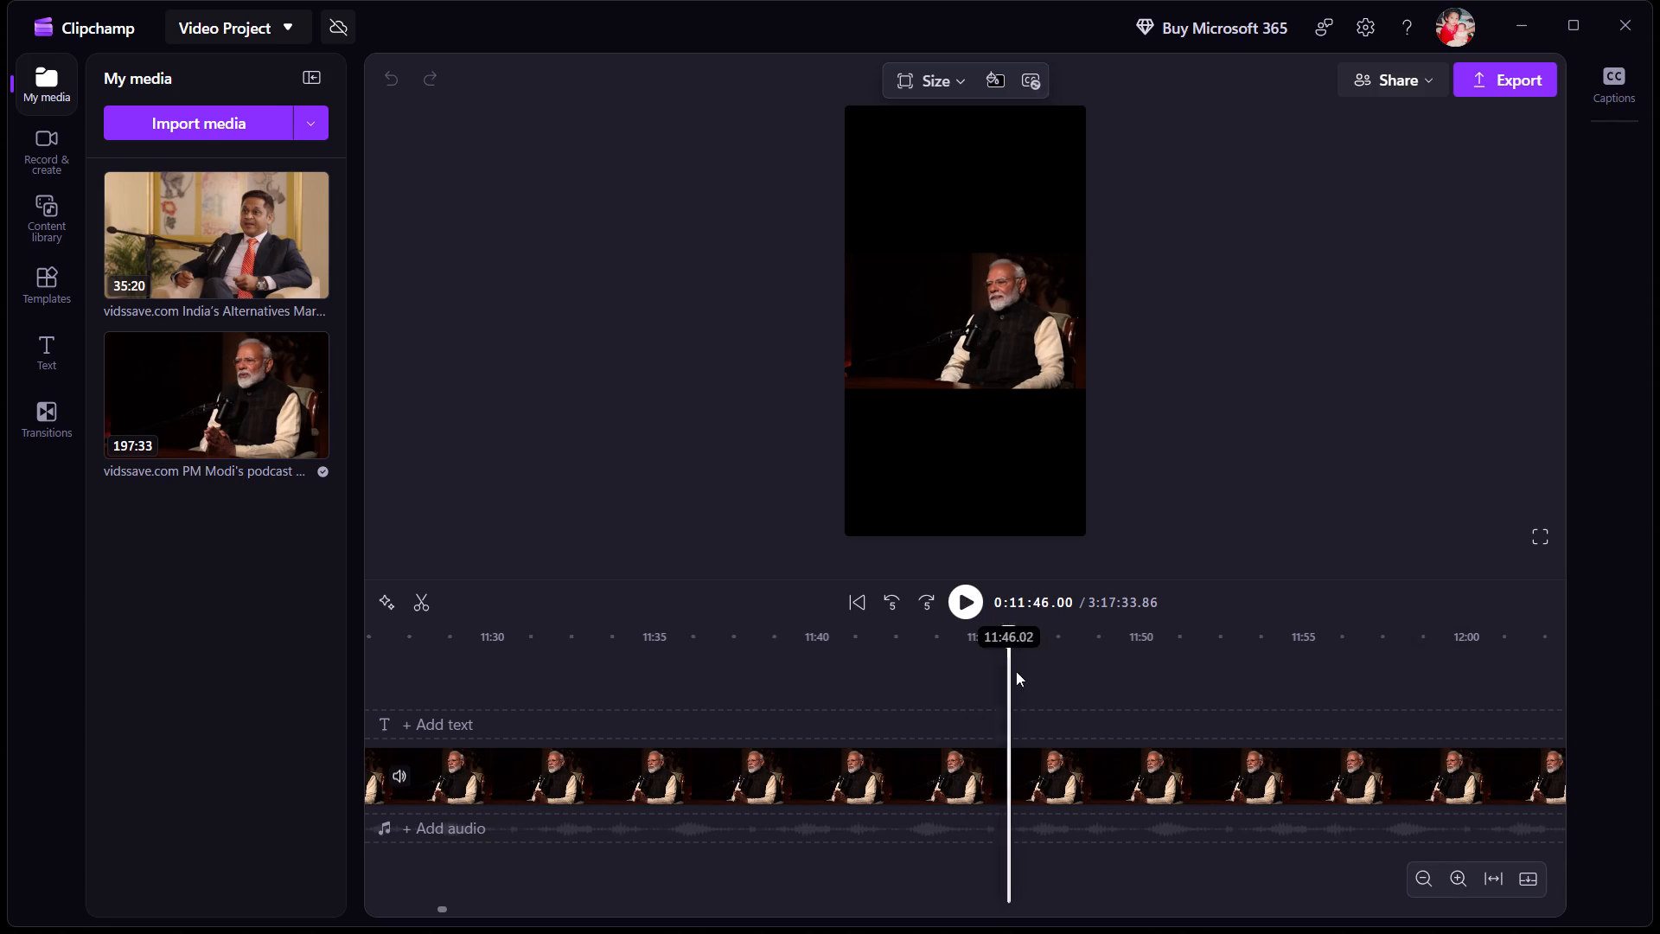
Trim the beginning of the PM Modi podcast video so the clip starts at the 11:46 playhead.
left_click(1428, 873)
triple_click(1424, 877)
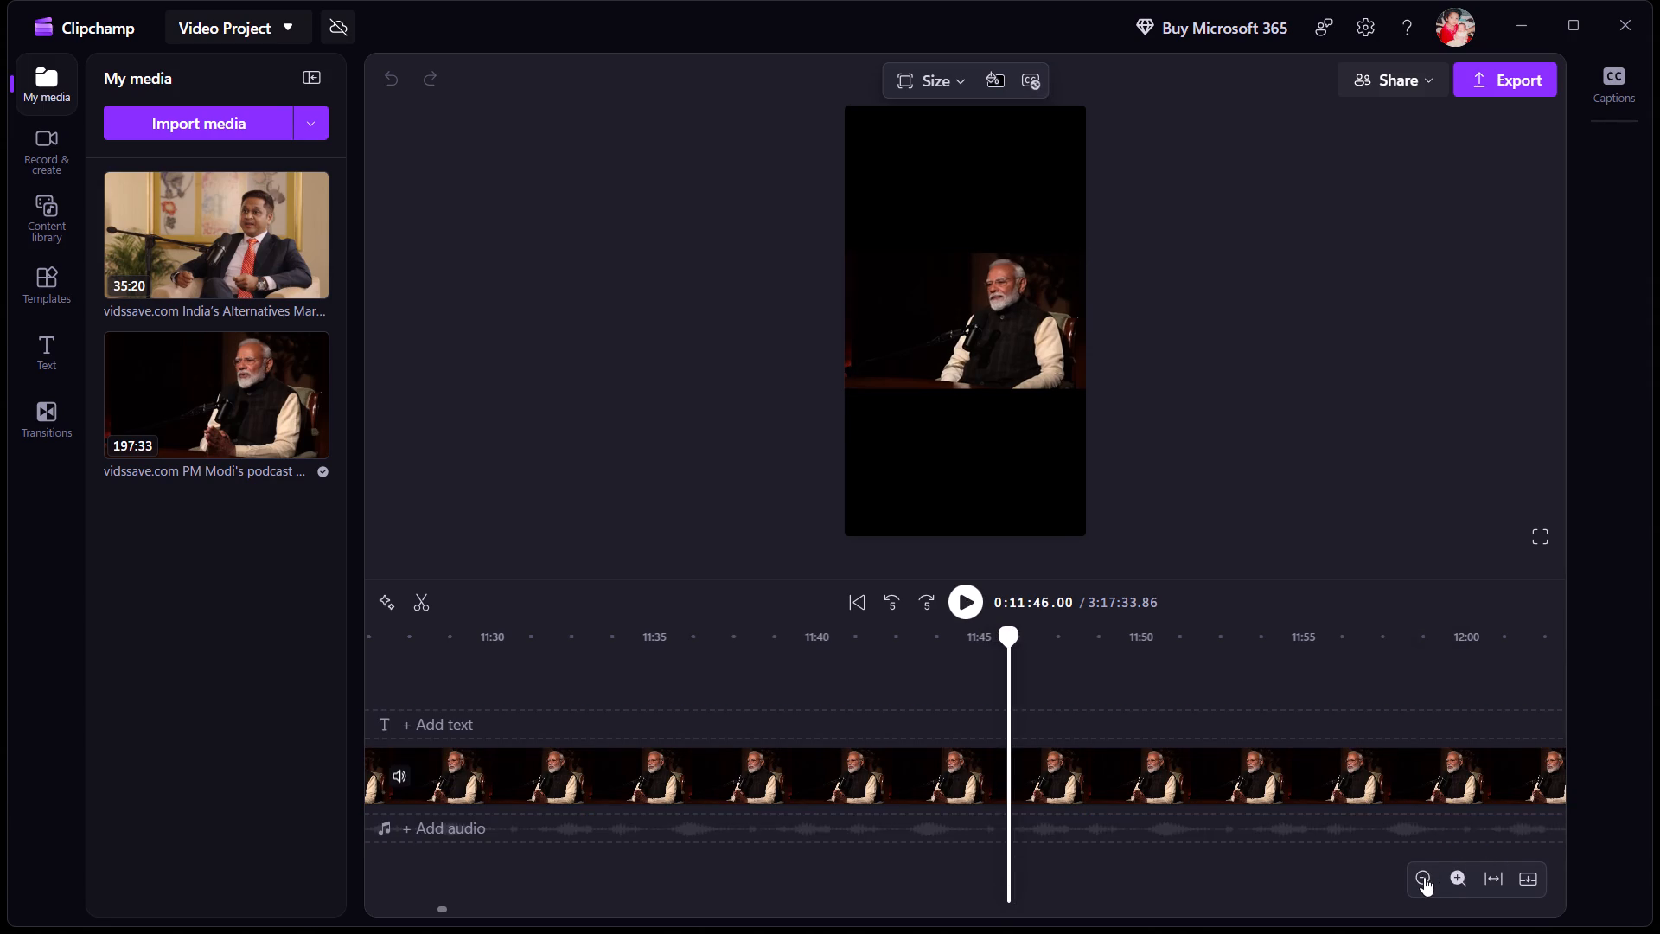
triple_click(1424, 877)
triple_click(1424, 877)
triple_click(1424, 877)
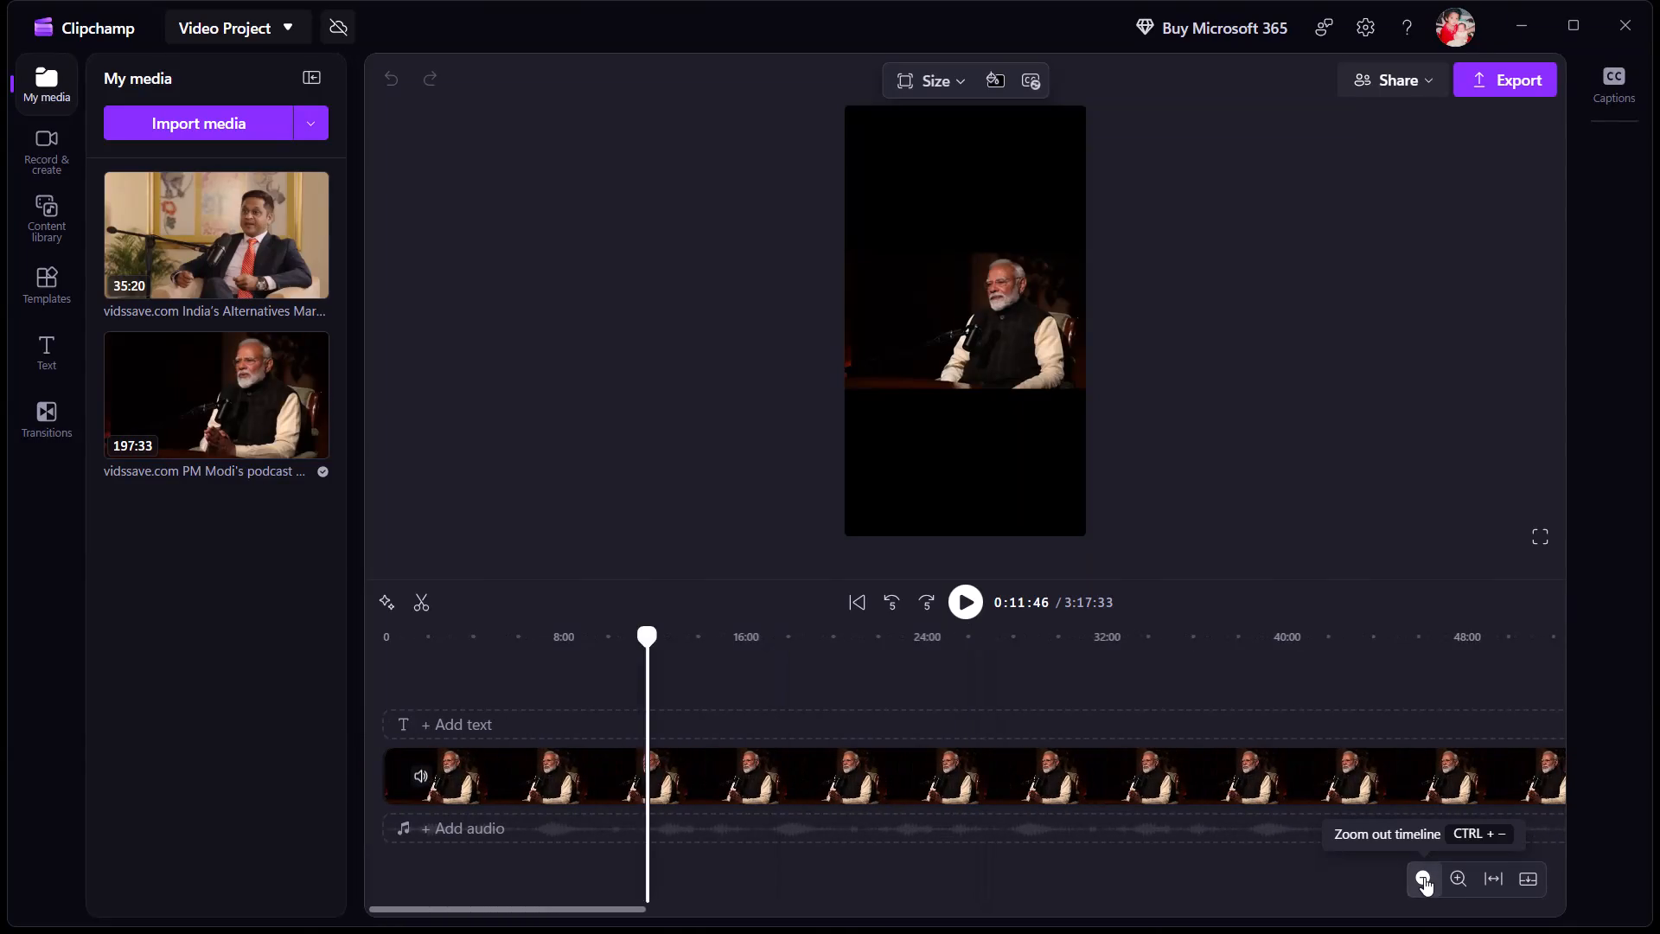
left_click(1424, 877)
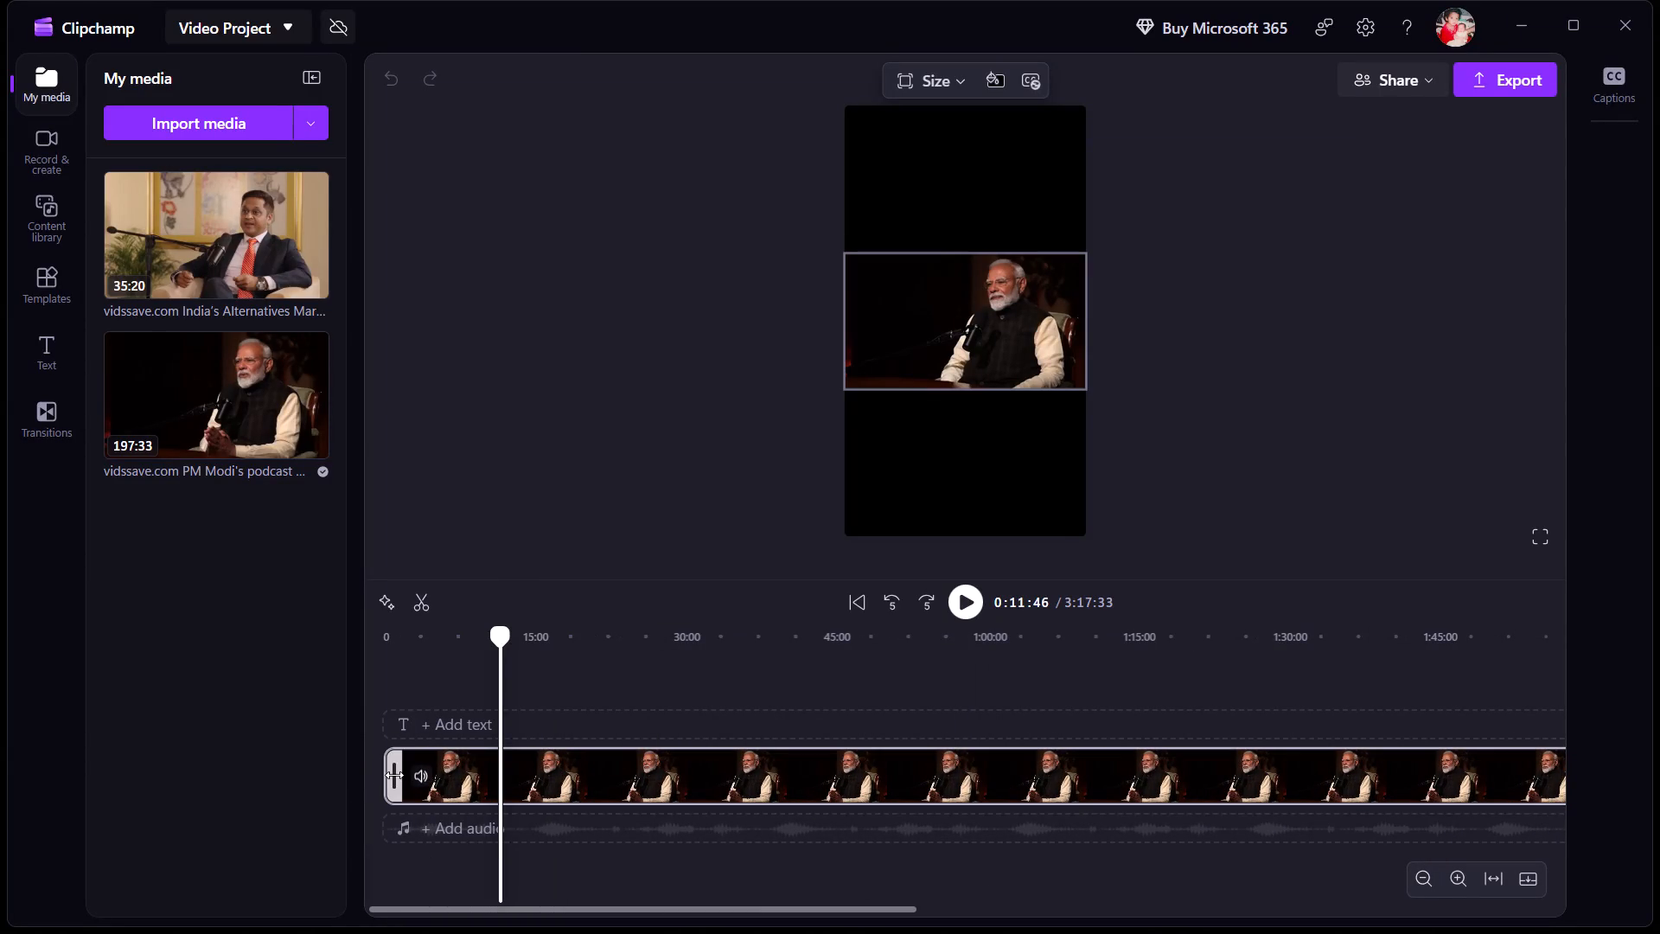
left_click_drag(391, 771, 502, 774)
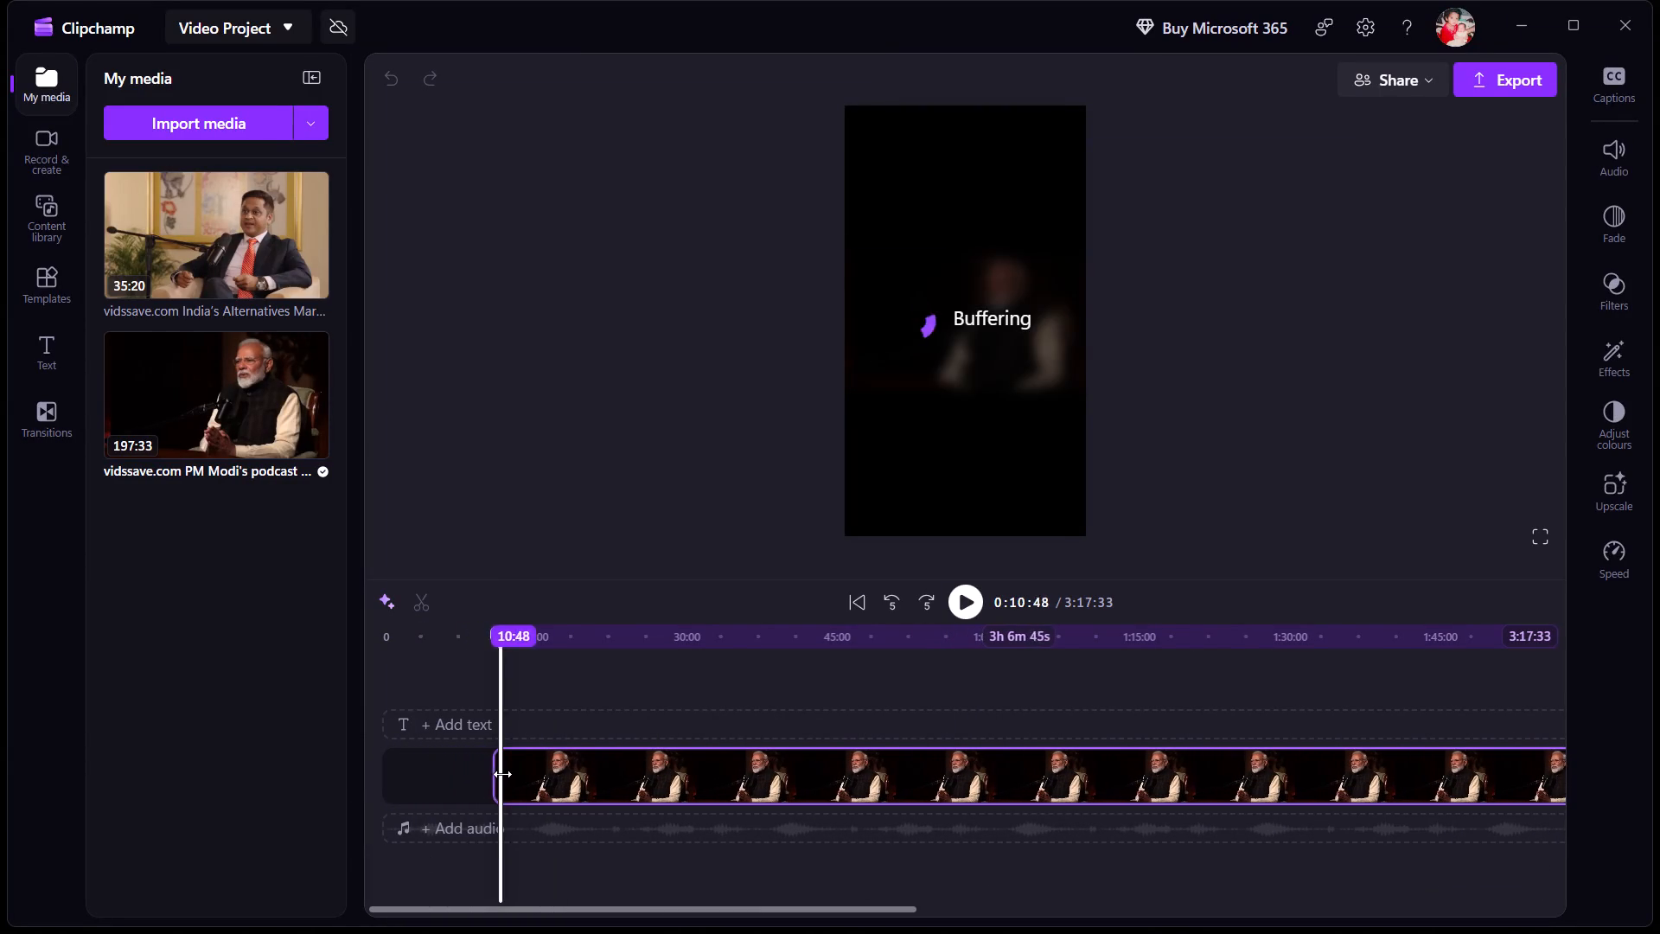
left_click_drag(502, 774, 505, 774)
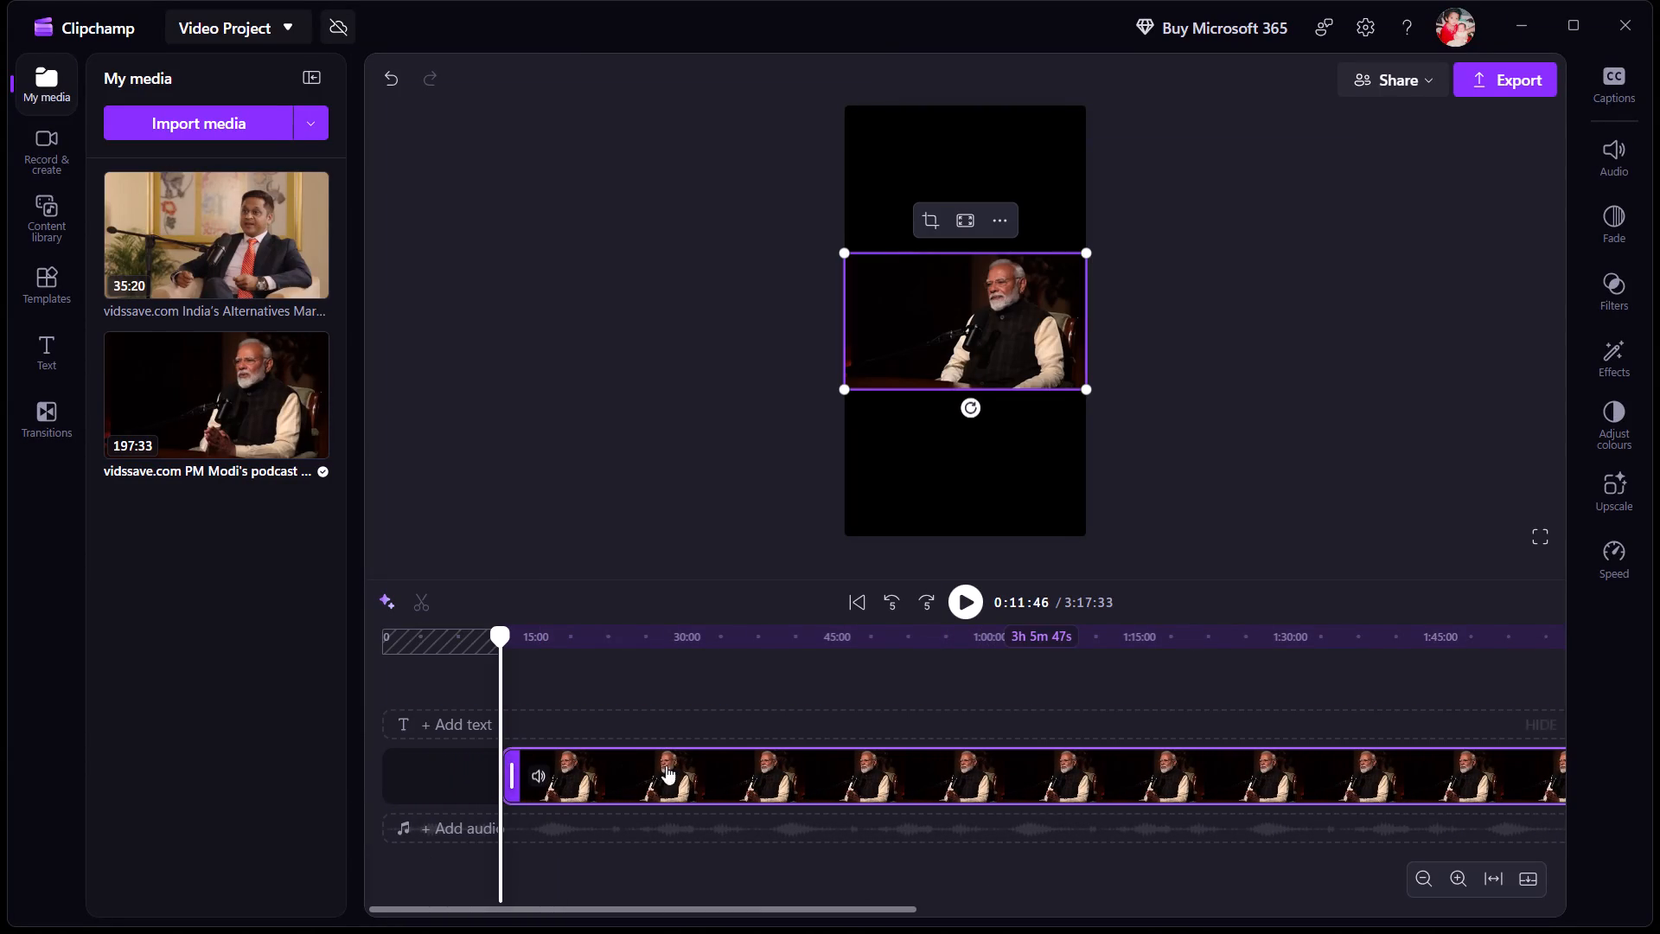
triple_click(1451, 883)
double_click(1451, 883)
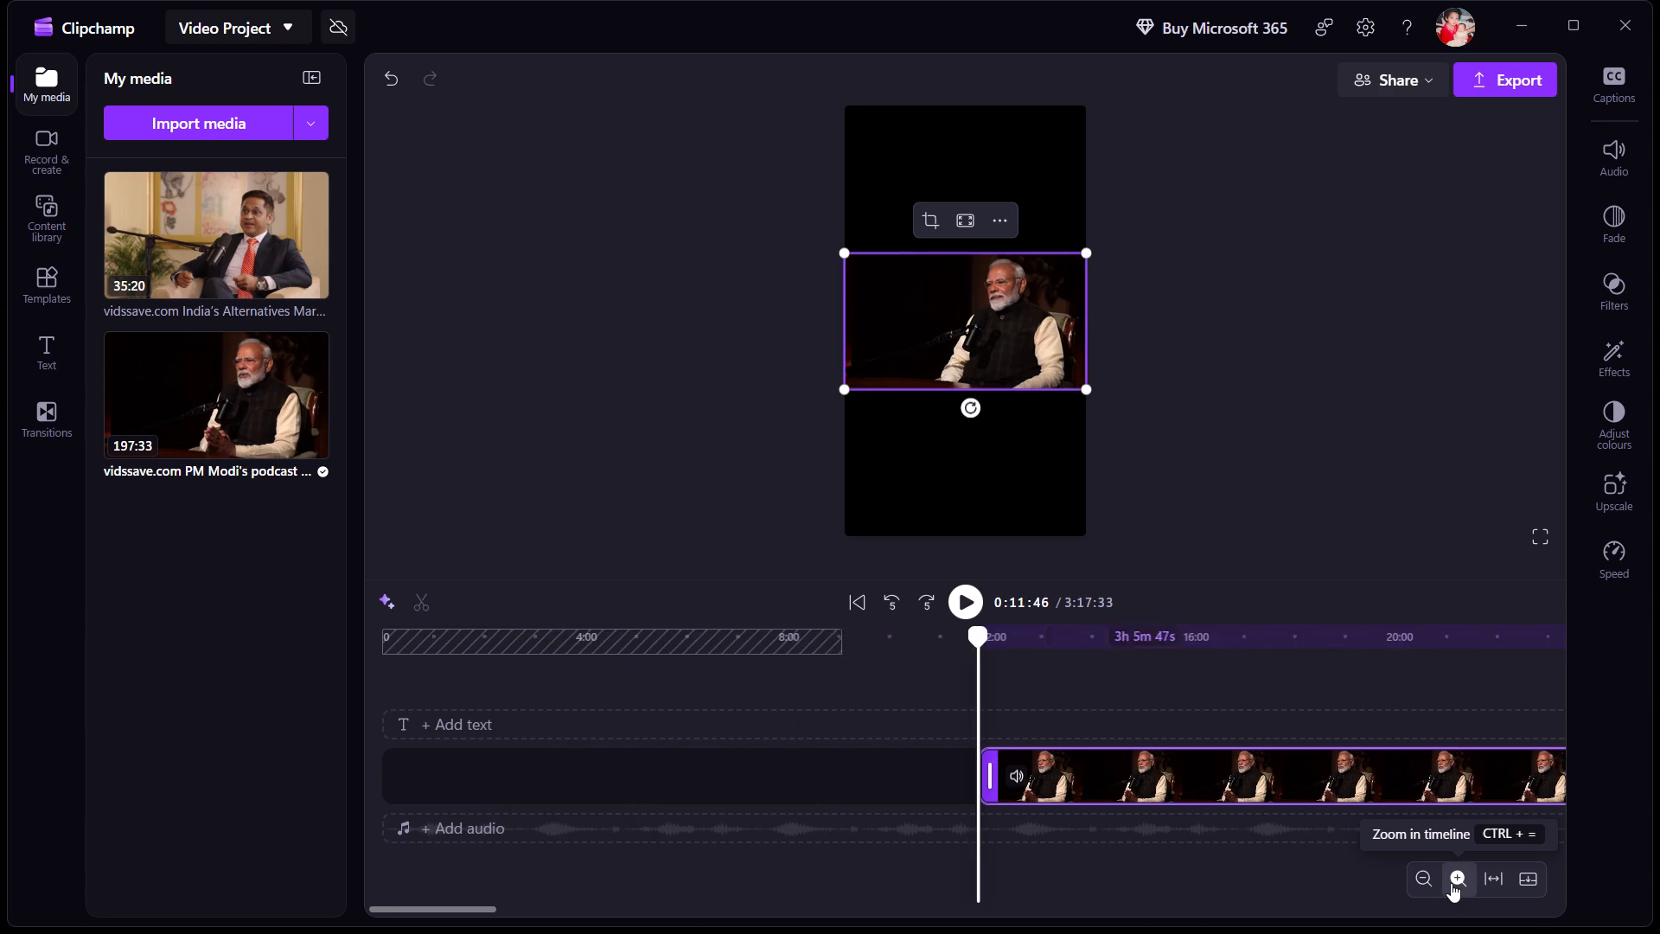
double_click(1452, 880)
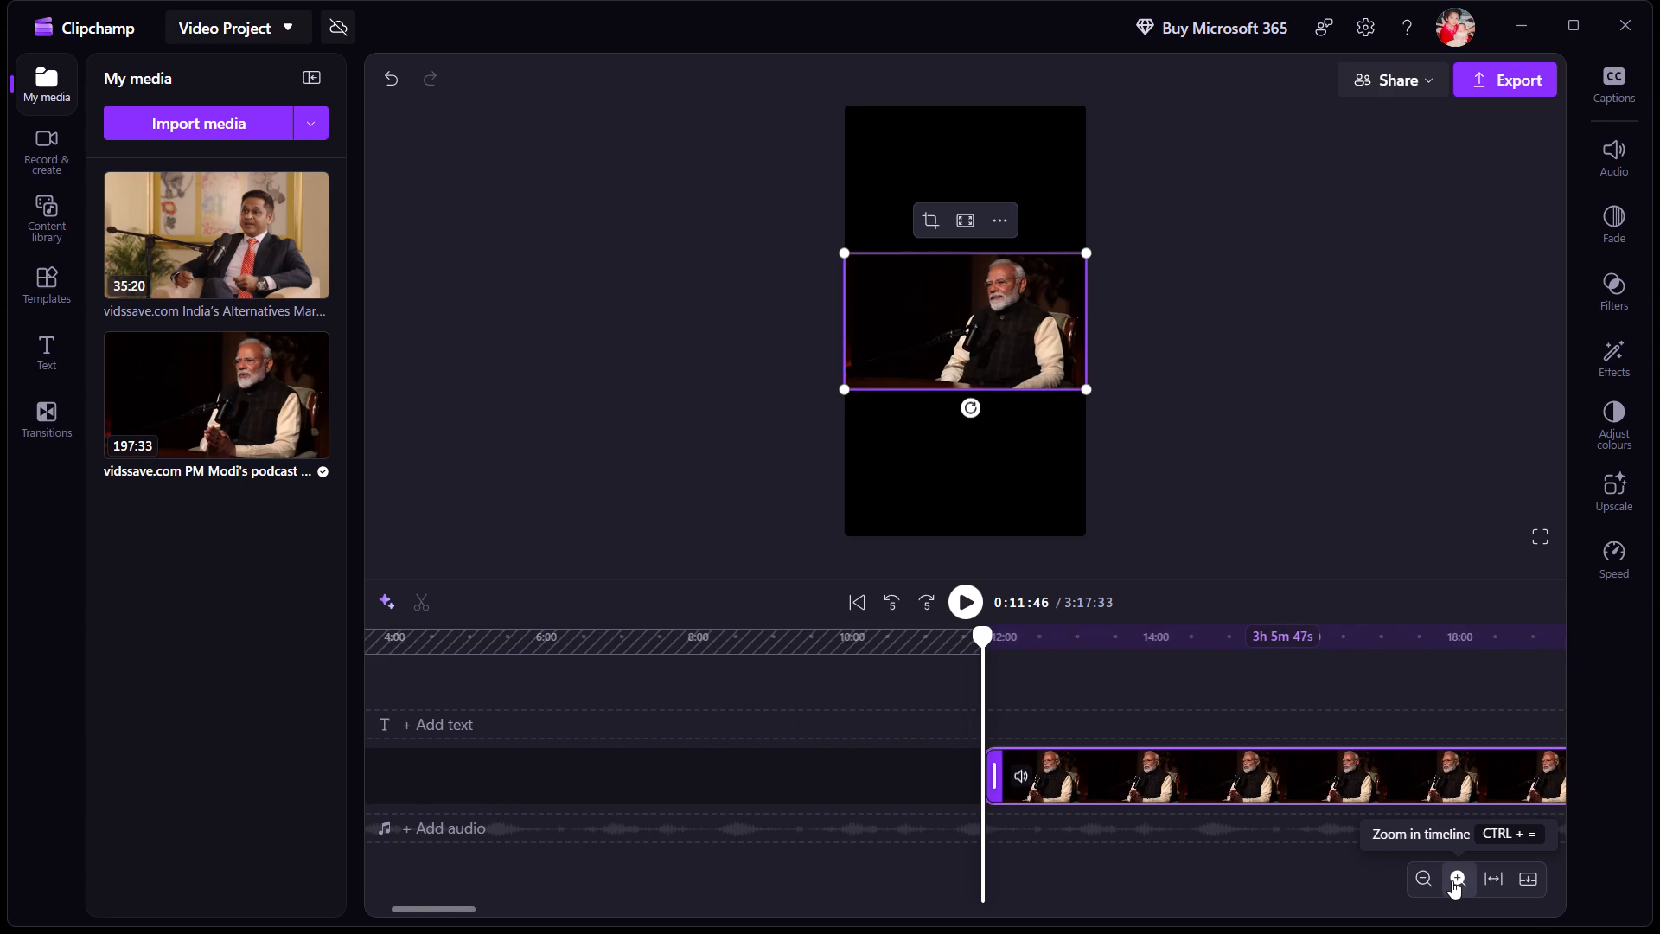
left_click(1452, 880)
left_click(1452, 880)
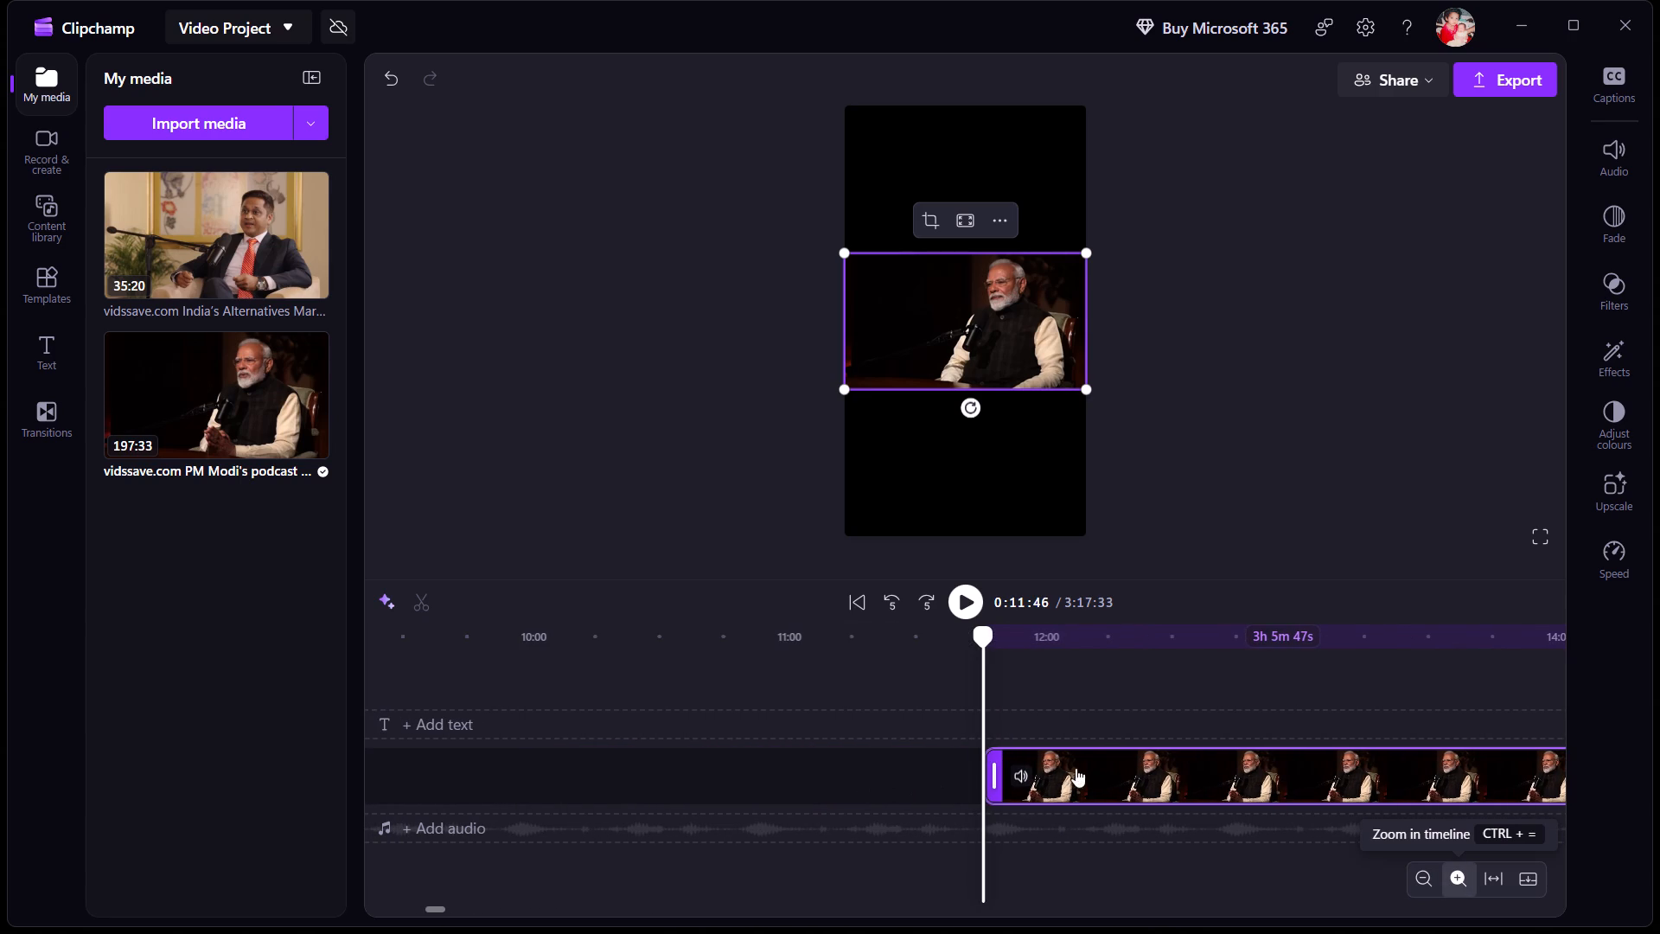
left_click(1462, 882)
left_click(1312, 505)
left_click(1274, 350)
Switch to the Clips.txt notes and check the end time of the second clip, about fasting.
key("alt+Tab")
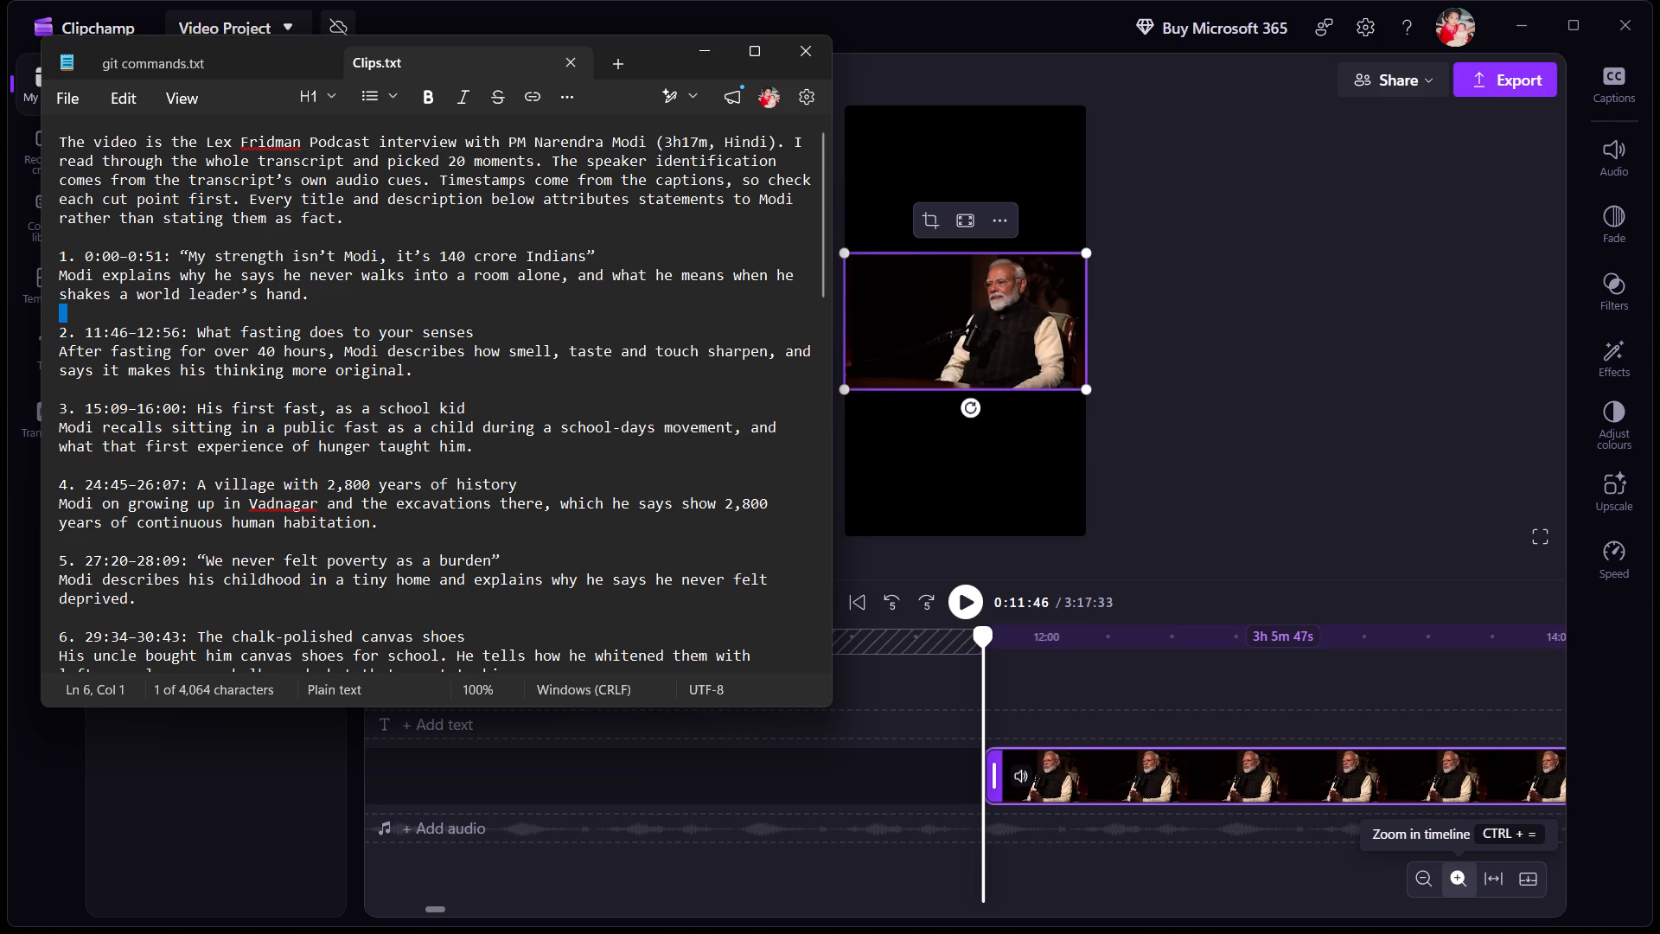
left_click_drag(137, 335, 181, 334)
Return to Clipchamp and relaunch the app.
left_click(1310, 325)
left_click(1310, 325)
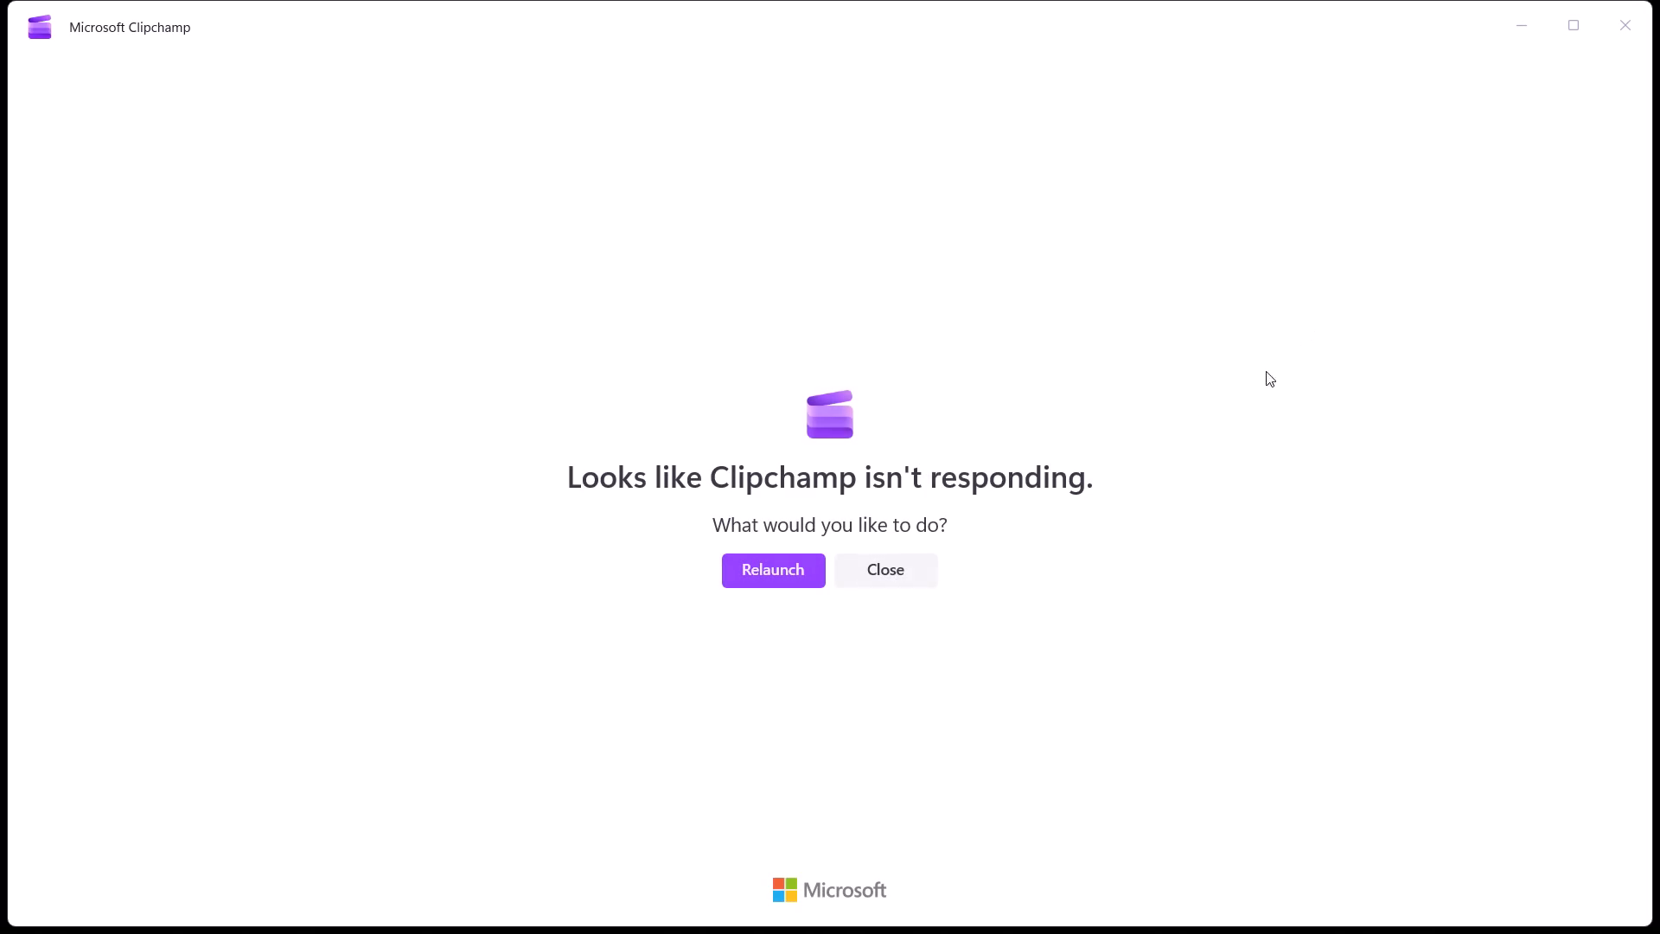
left_click(767, 571)
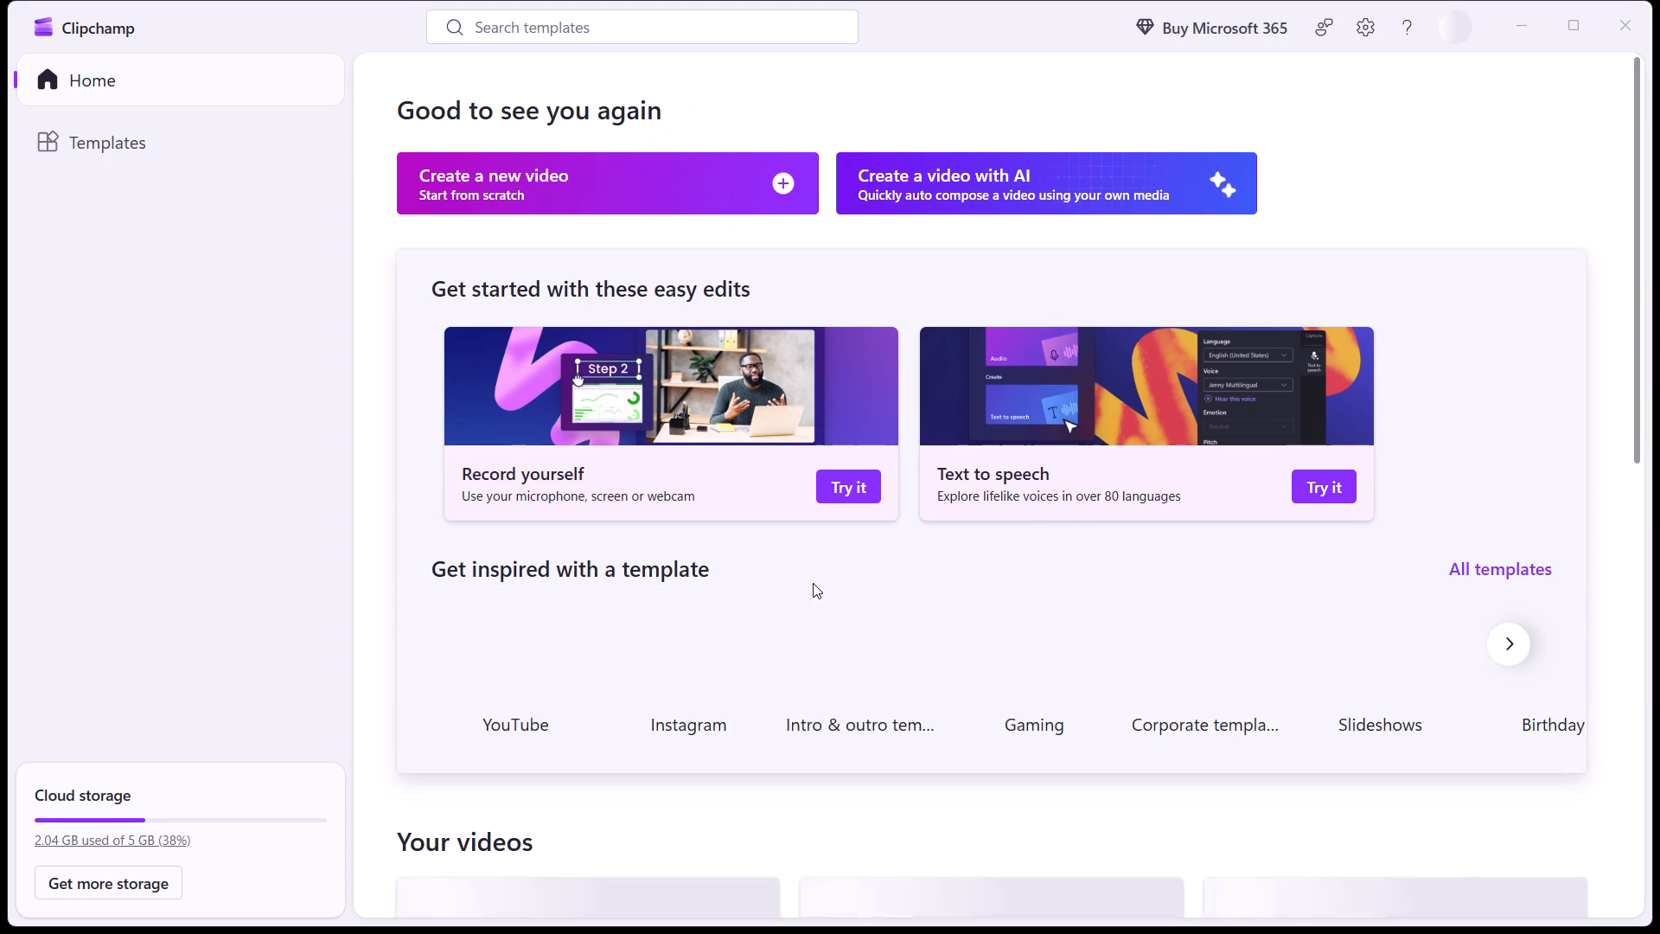
Reopen the existing Video Project from the saved videos.
scroll(813, 583, "down", 4)
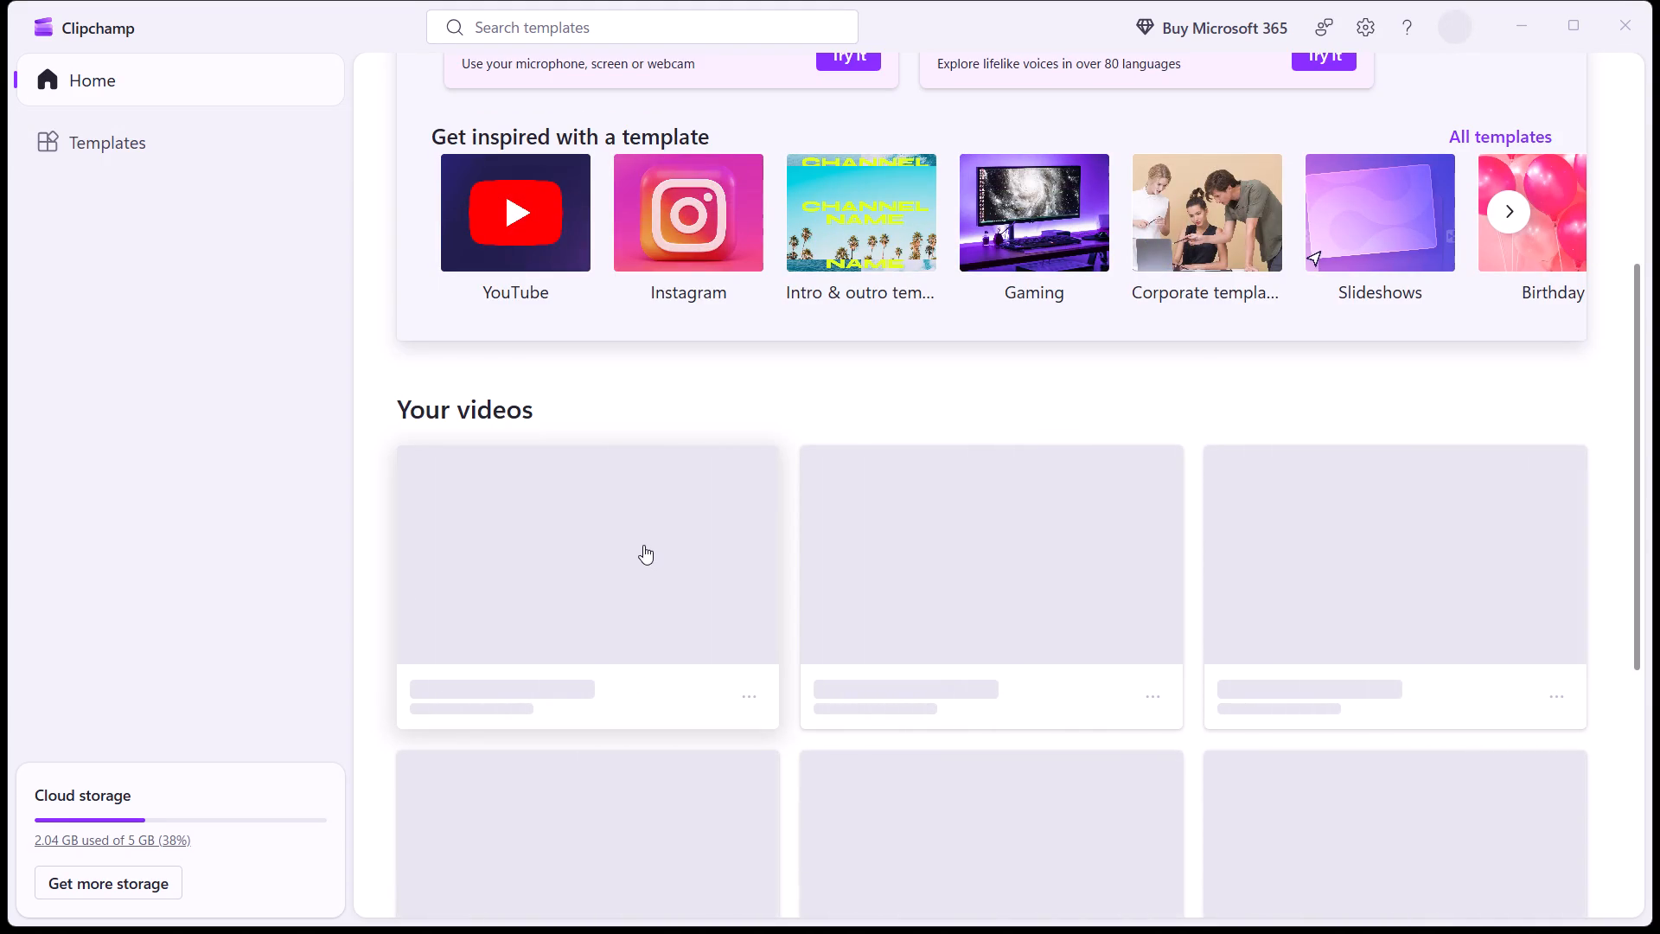
left_click(643, 545)
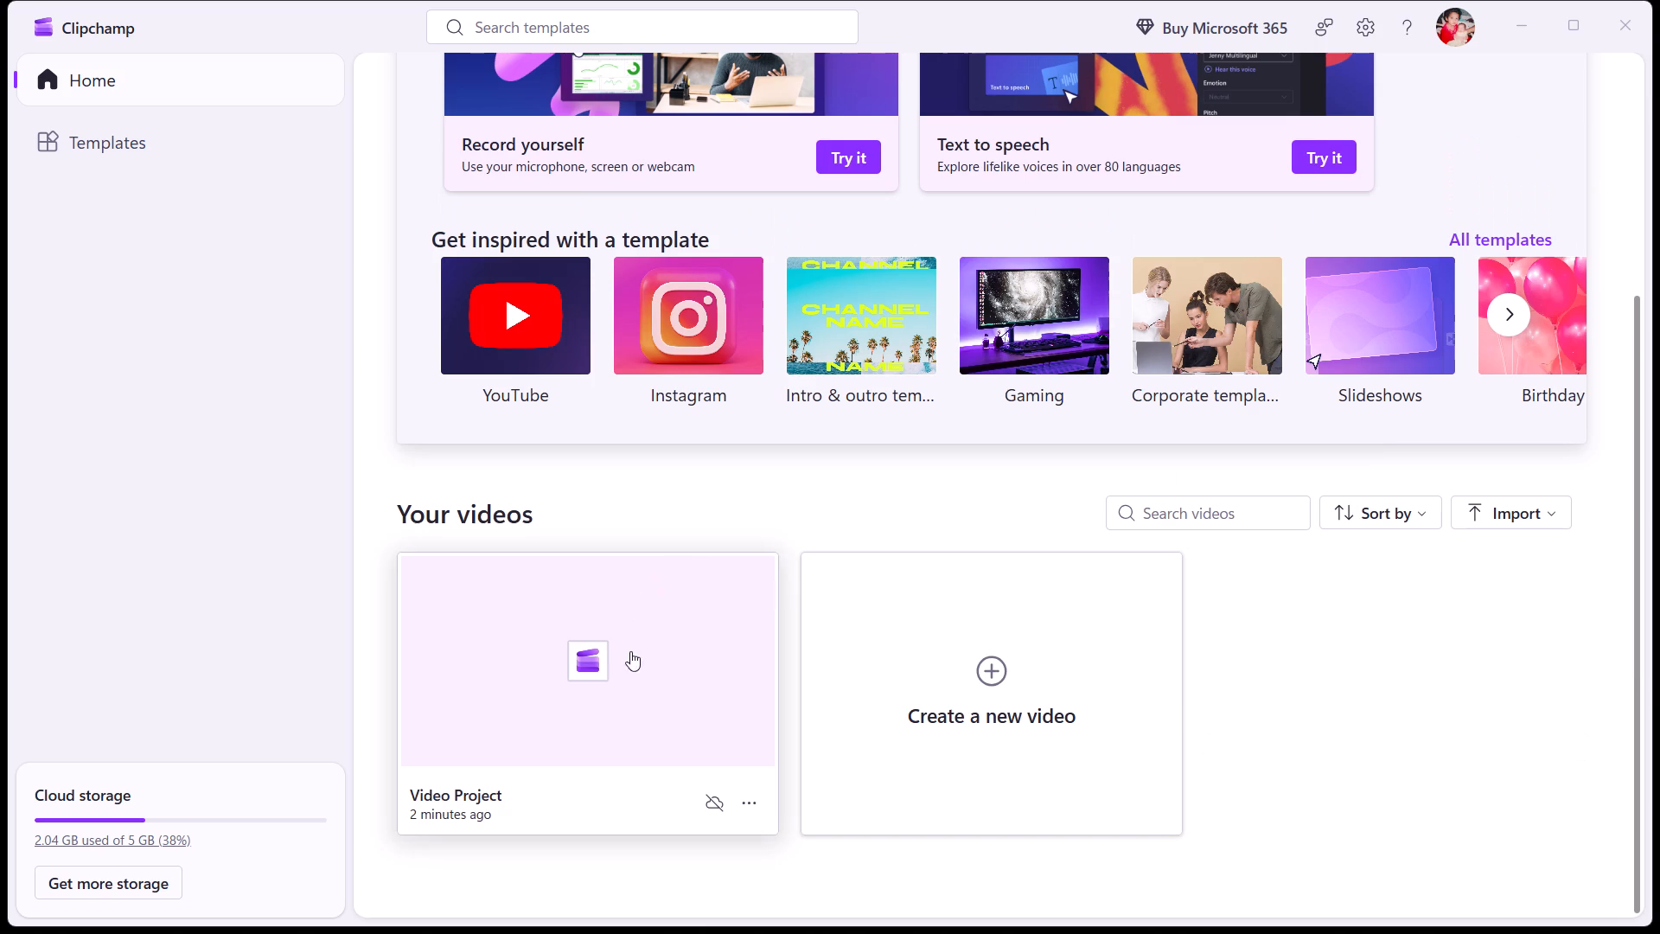
left_click(626, 681)
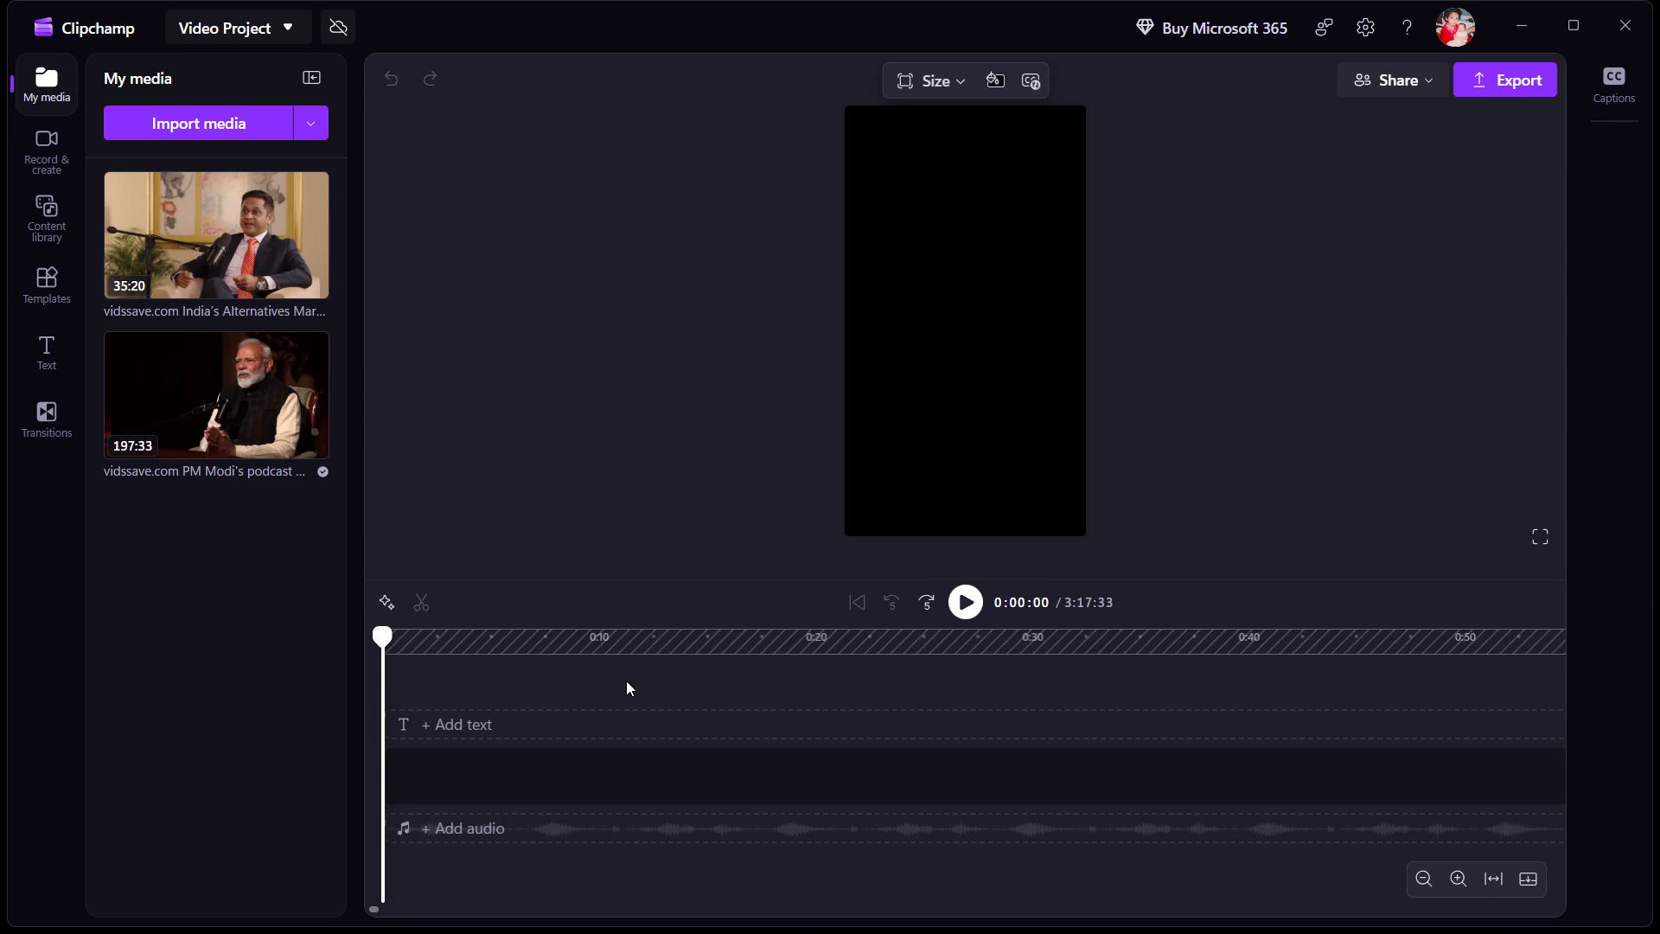
Place the playhead at about 12:56 on the timeline, the end time of the fasting clip.
left_click(1423, 877)
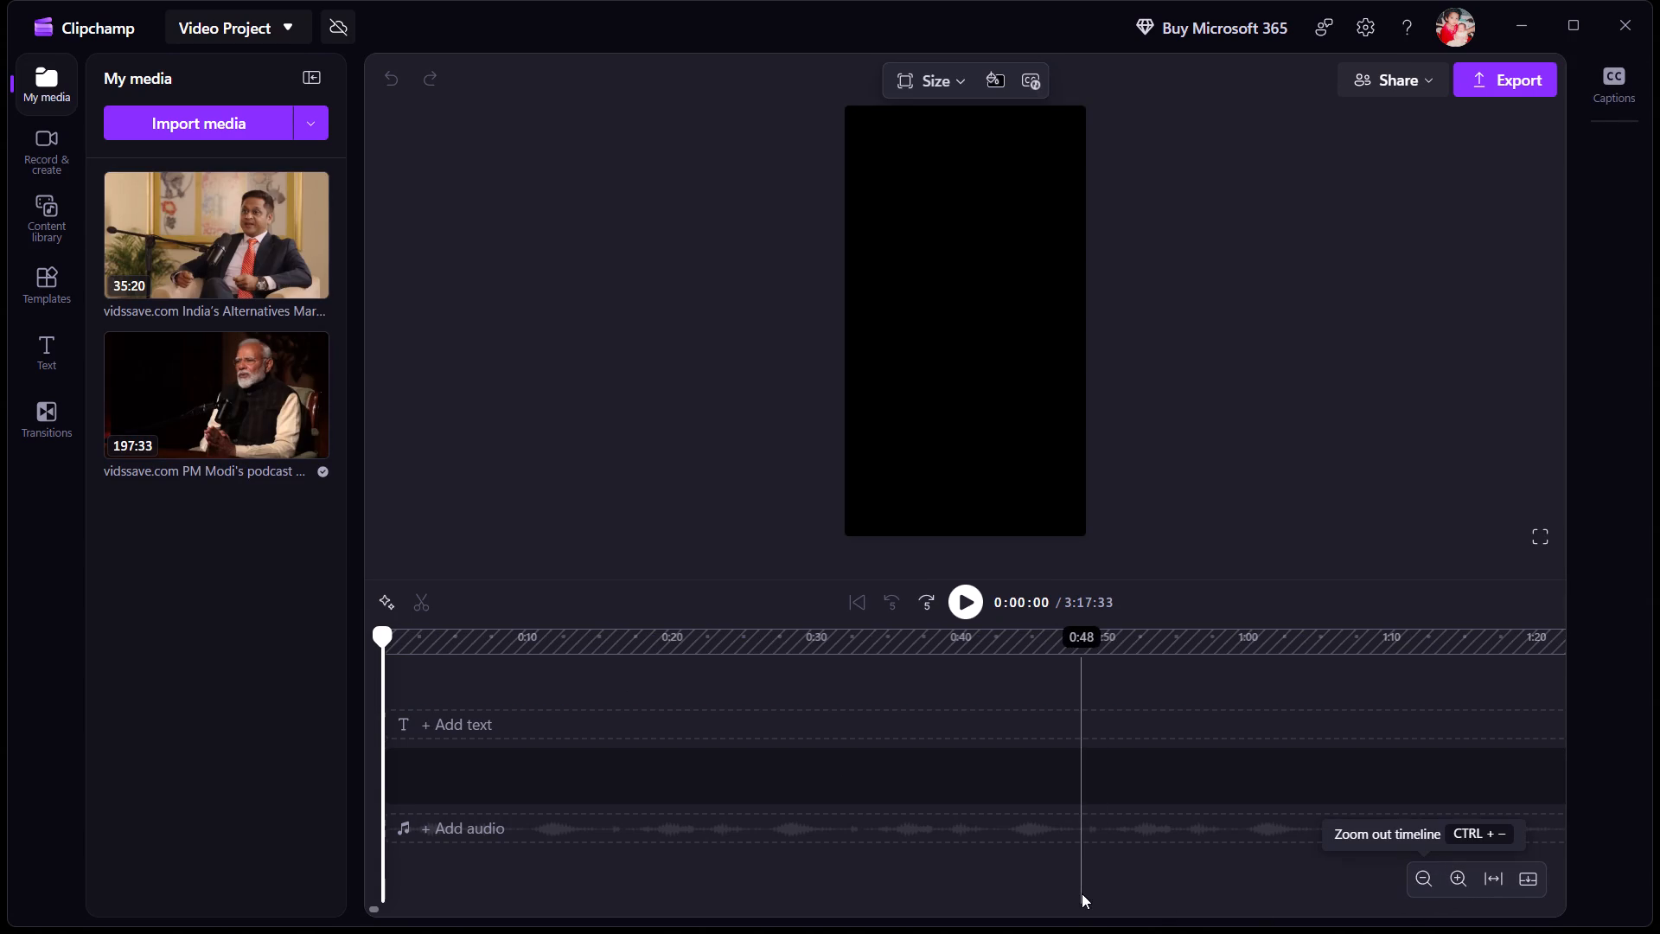
left_click(1428, 882)
double_click(1428, 882)
triple_click(1428, 882)
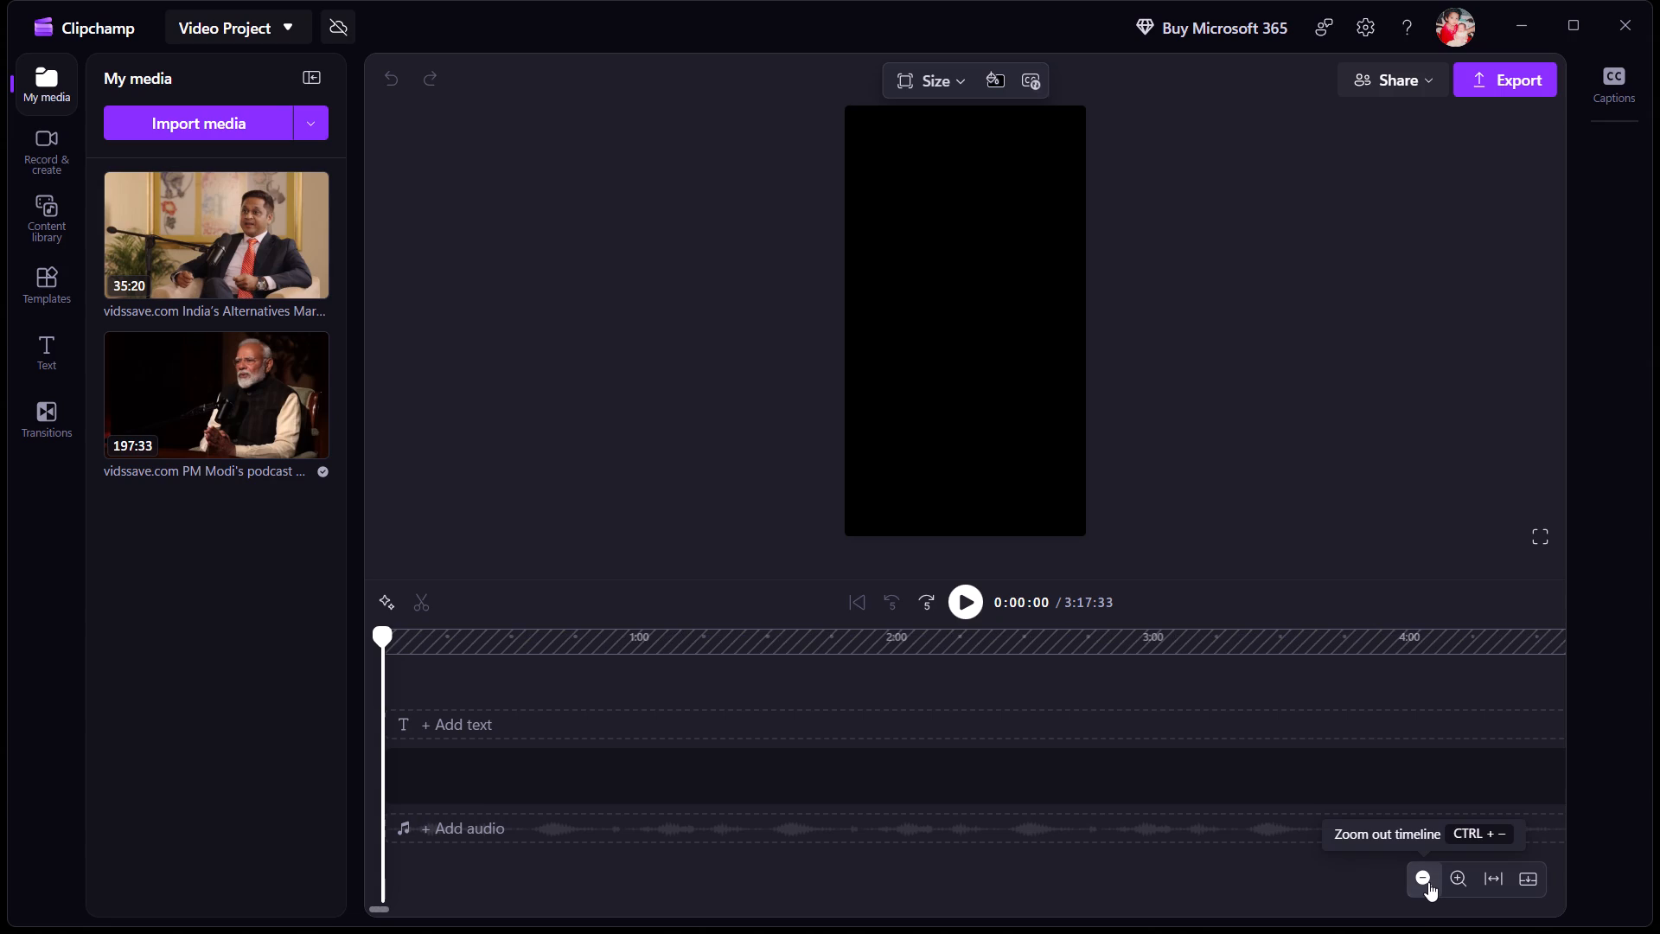
triple_click(1428, 882)
left_click(1428, 882)
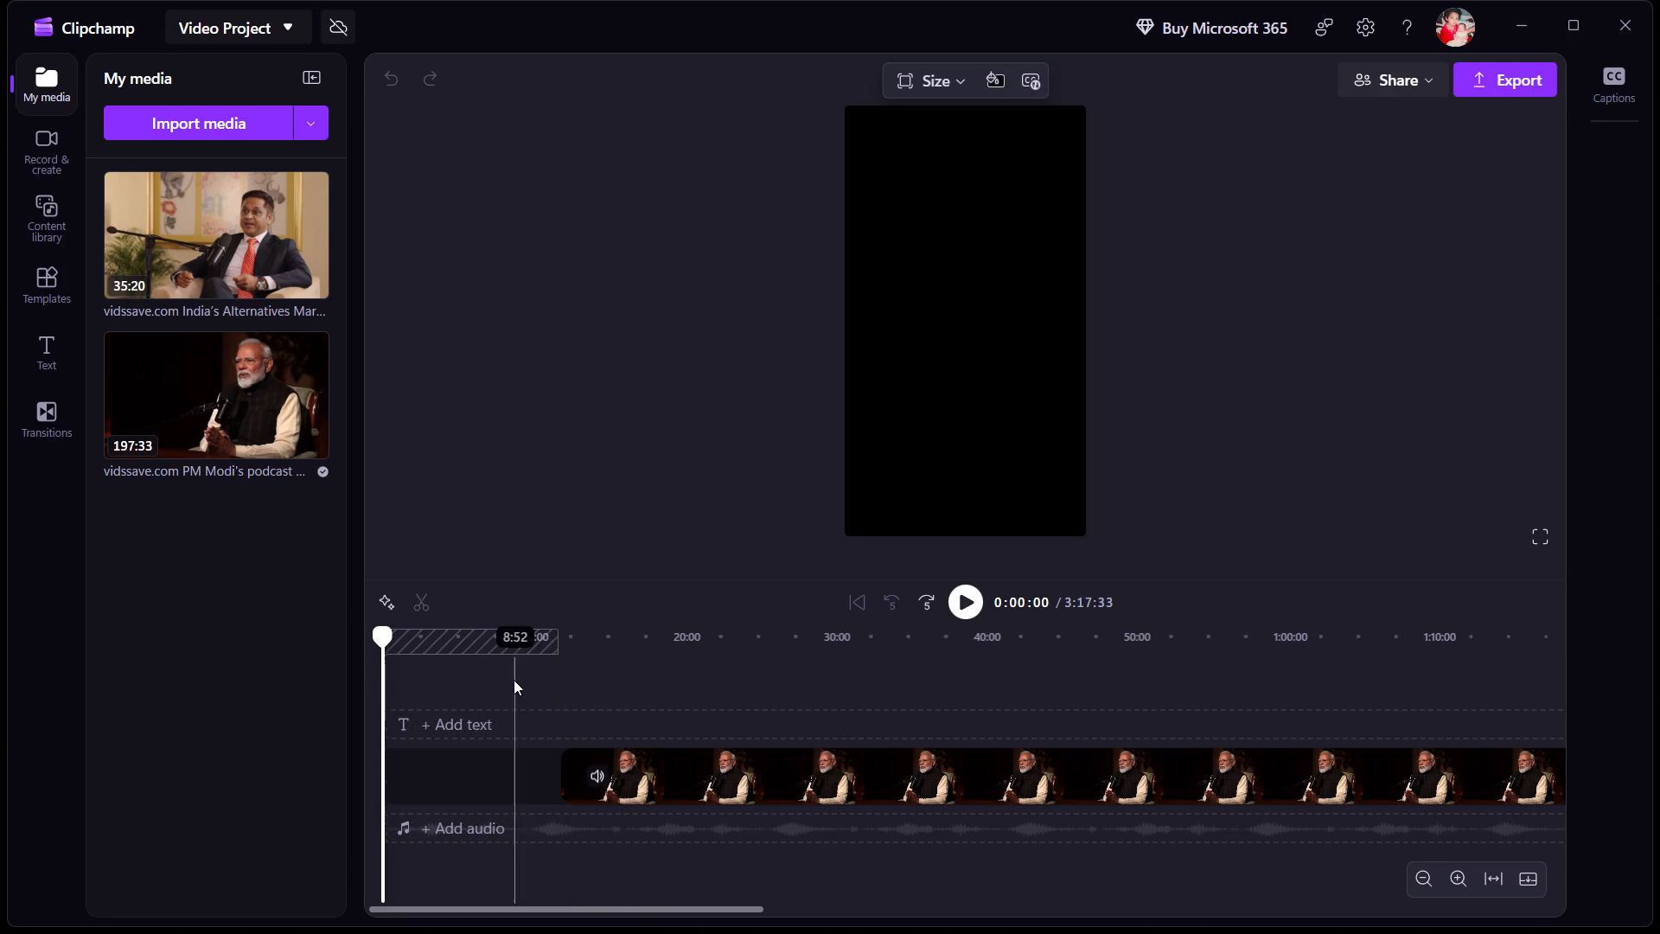
left_click(1459, 873)
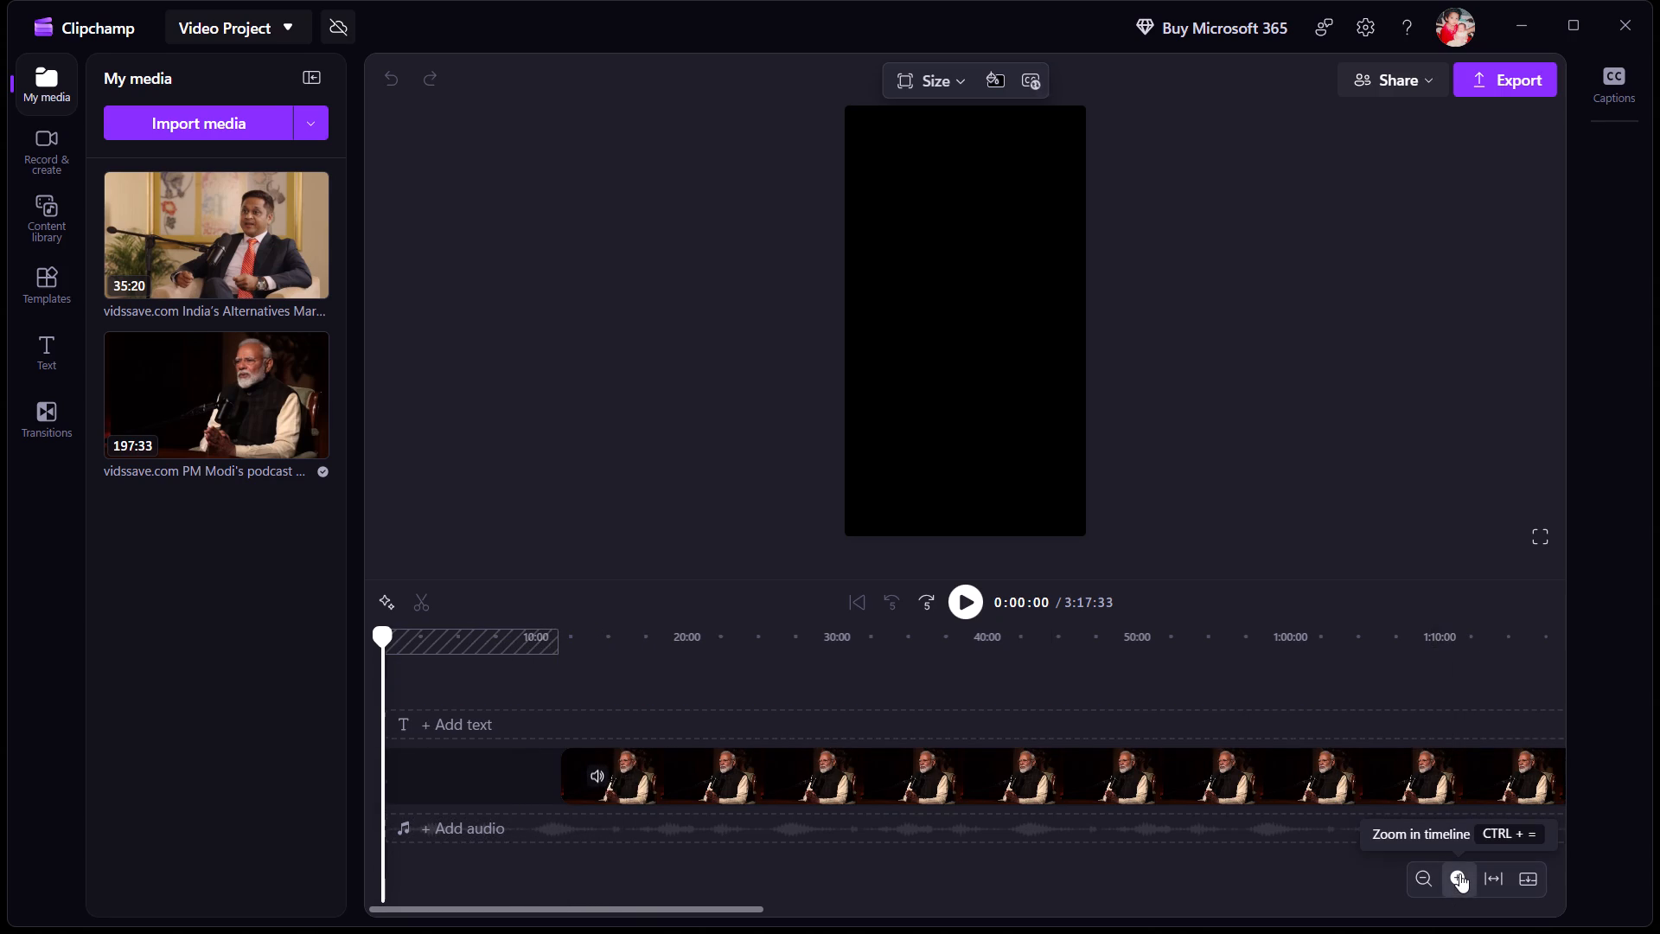
left_click(1459, 873)
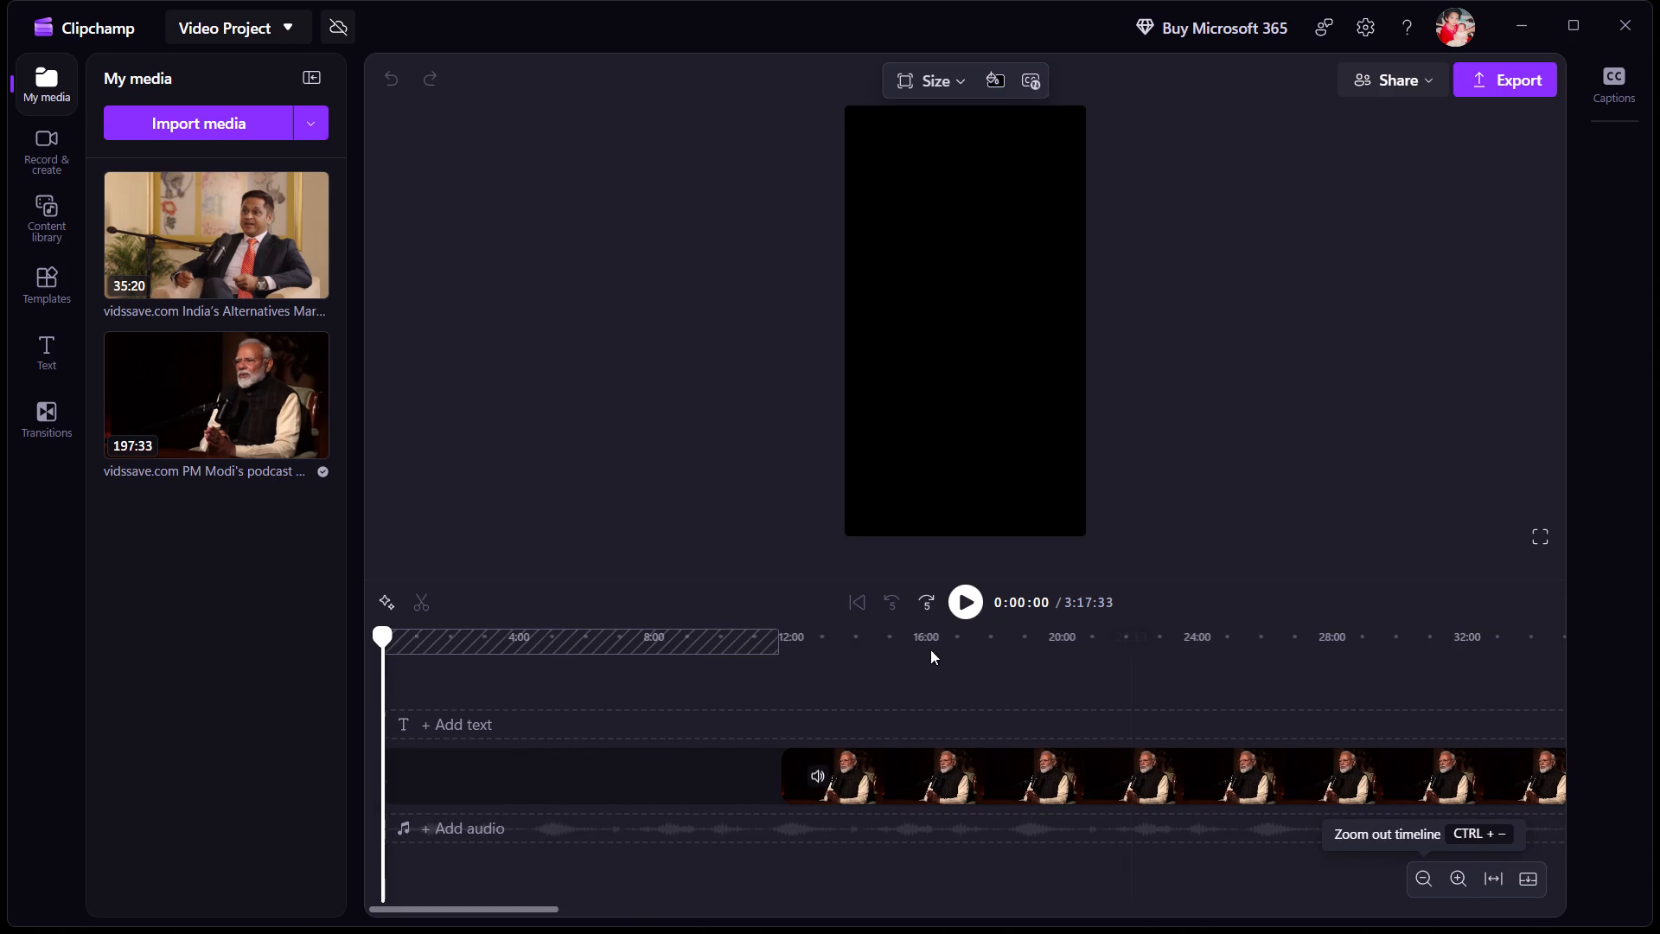
left_click(819, 642)
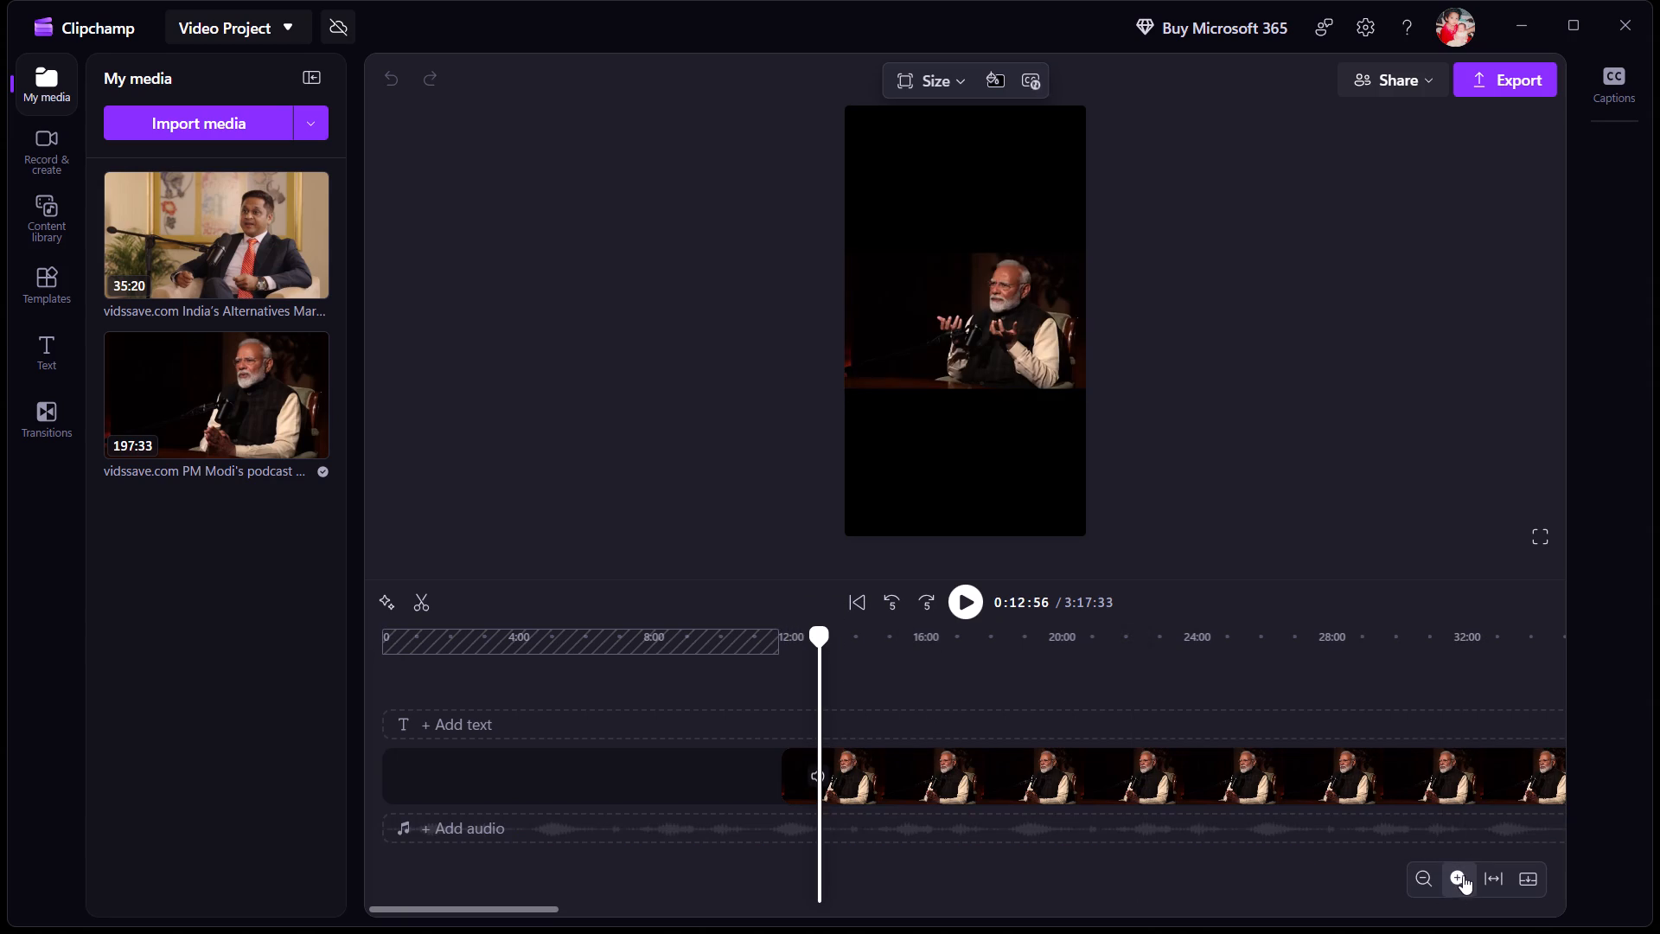
Refine the playhead position to exactly 0:12:56.00.
left_click(1461, 876)
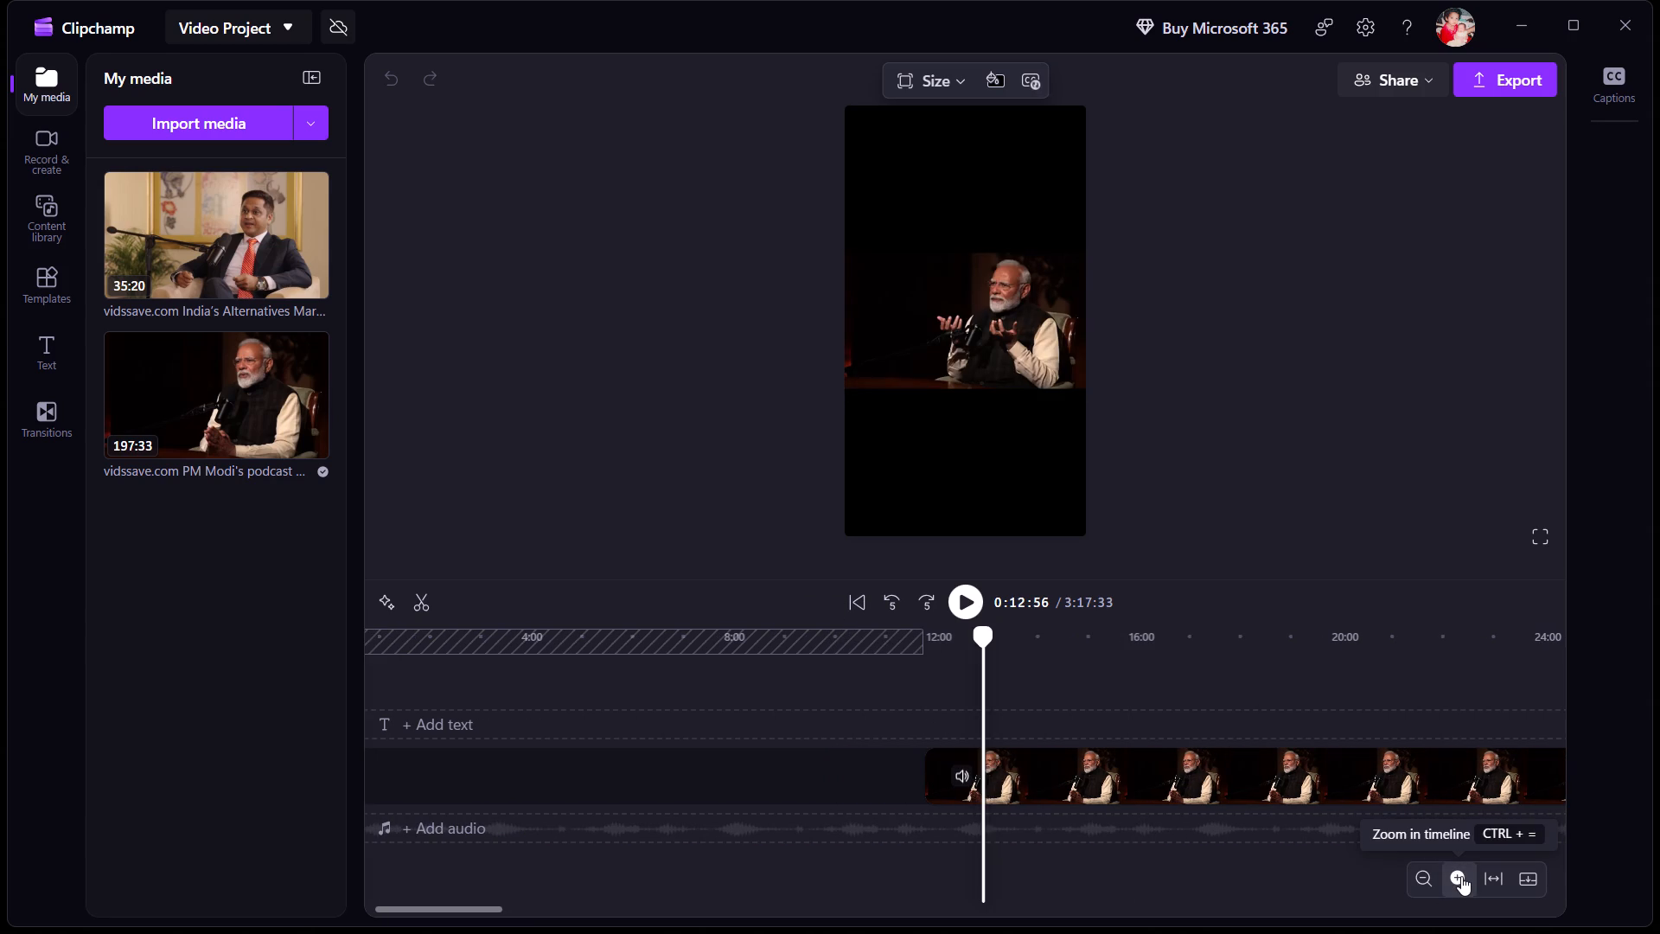
left_click(1461, 876)
left_click(1461, 876)
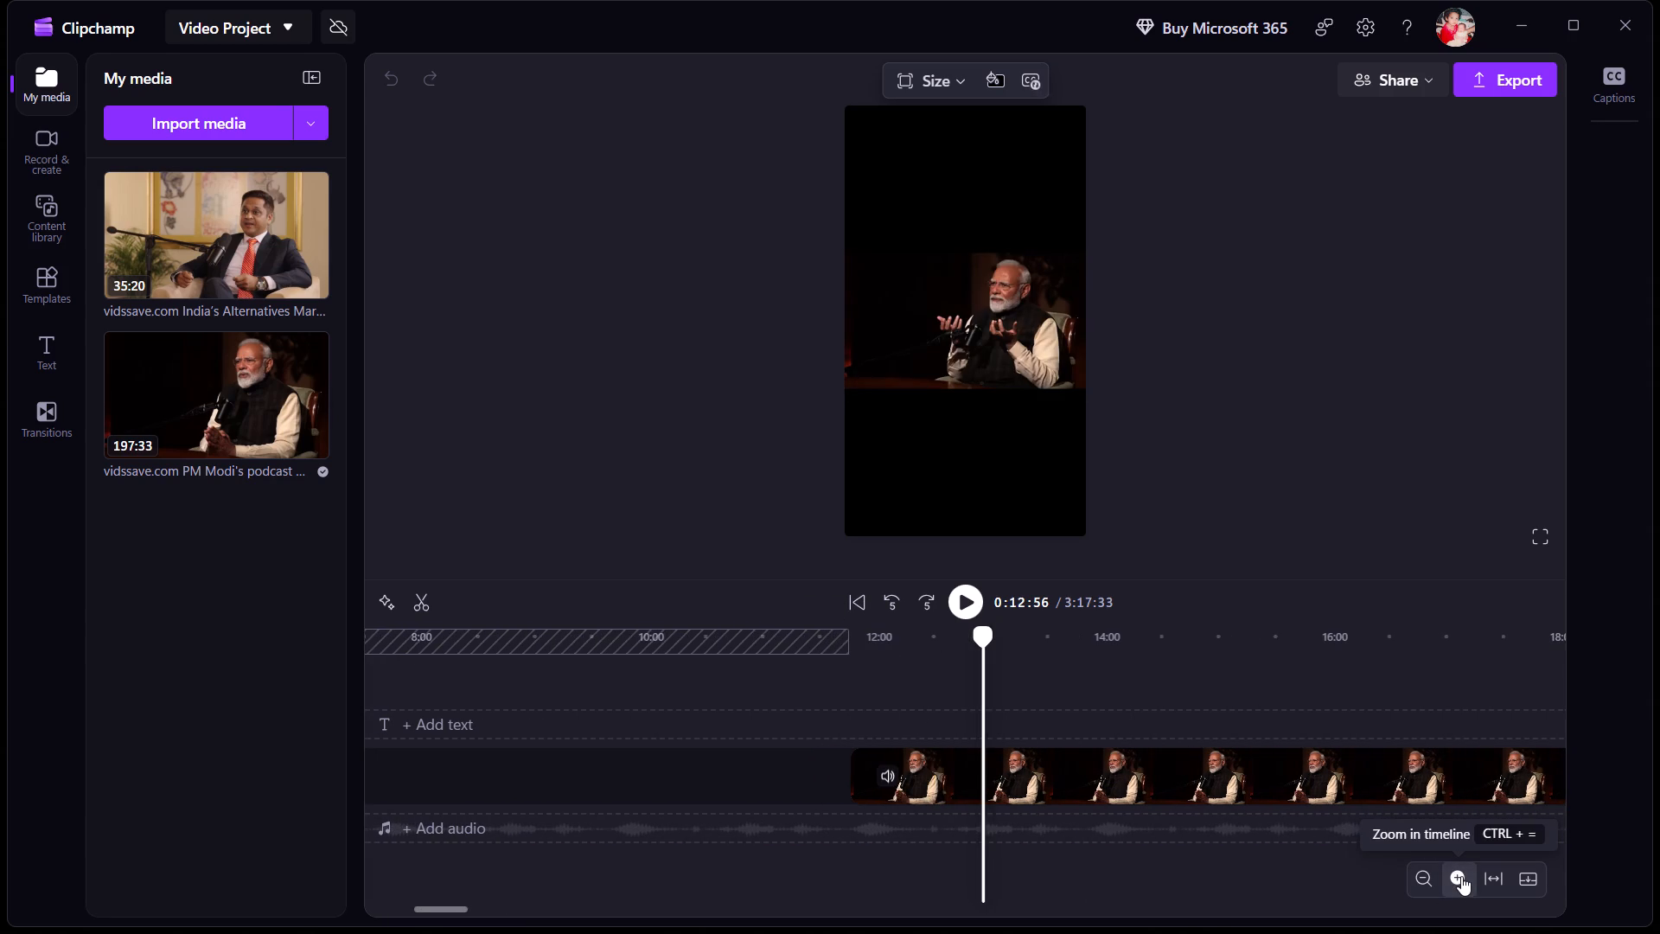
left_click(1461, 876)
left_click(1461, 876)
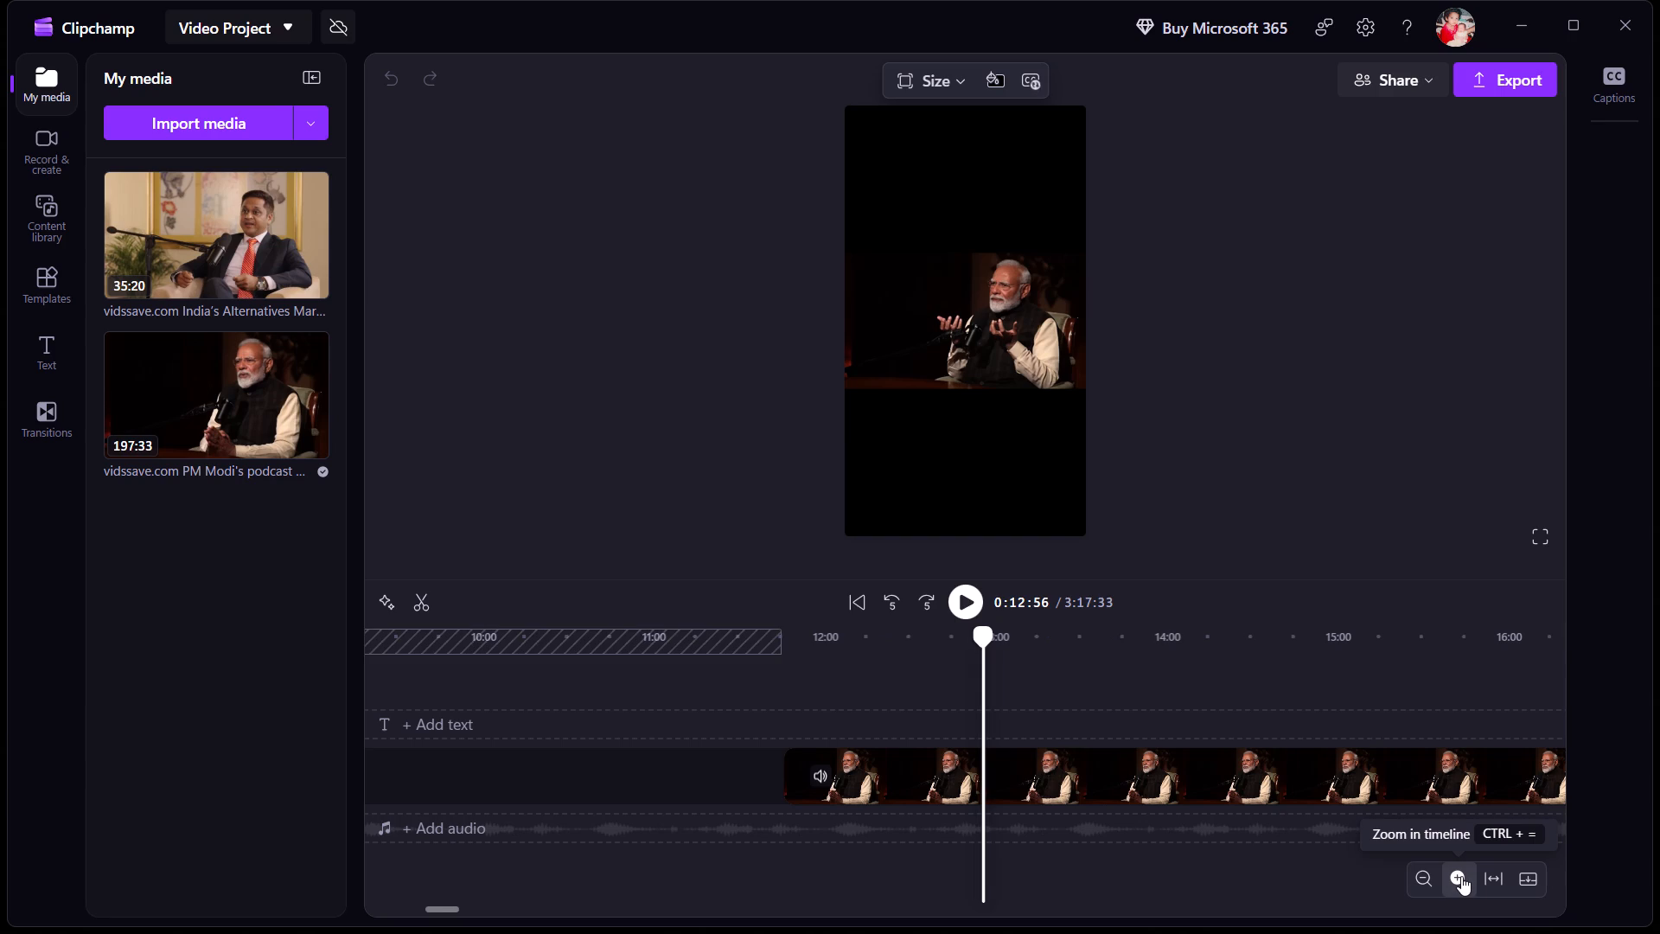
left_click(1461, 876)
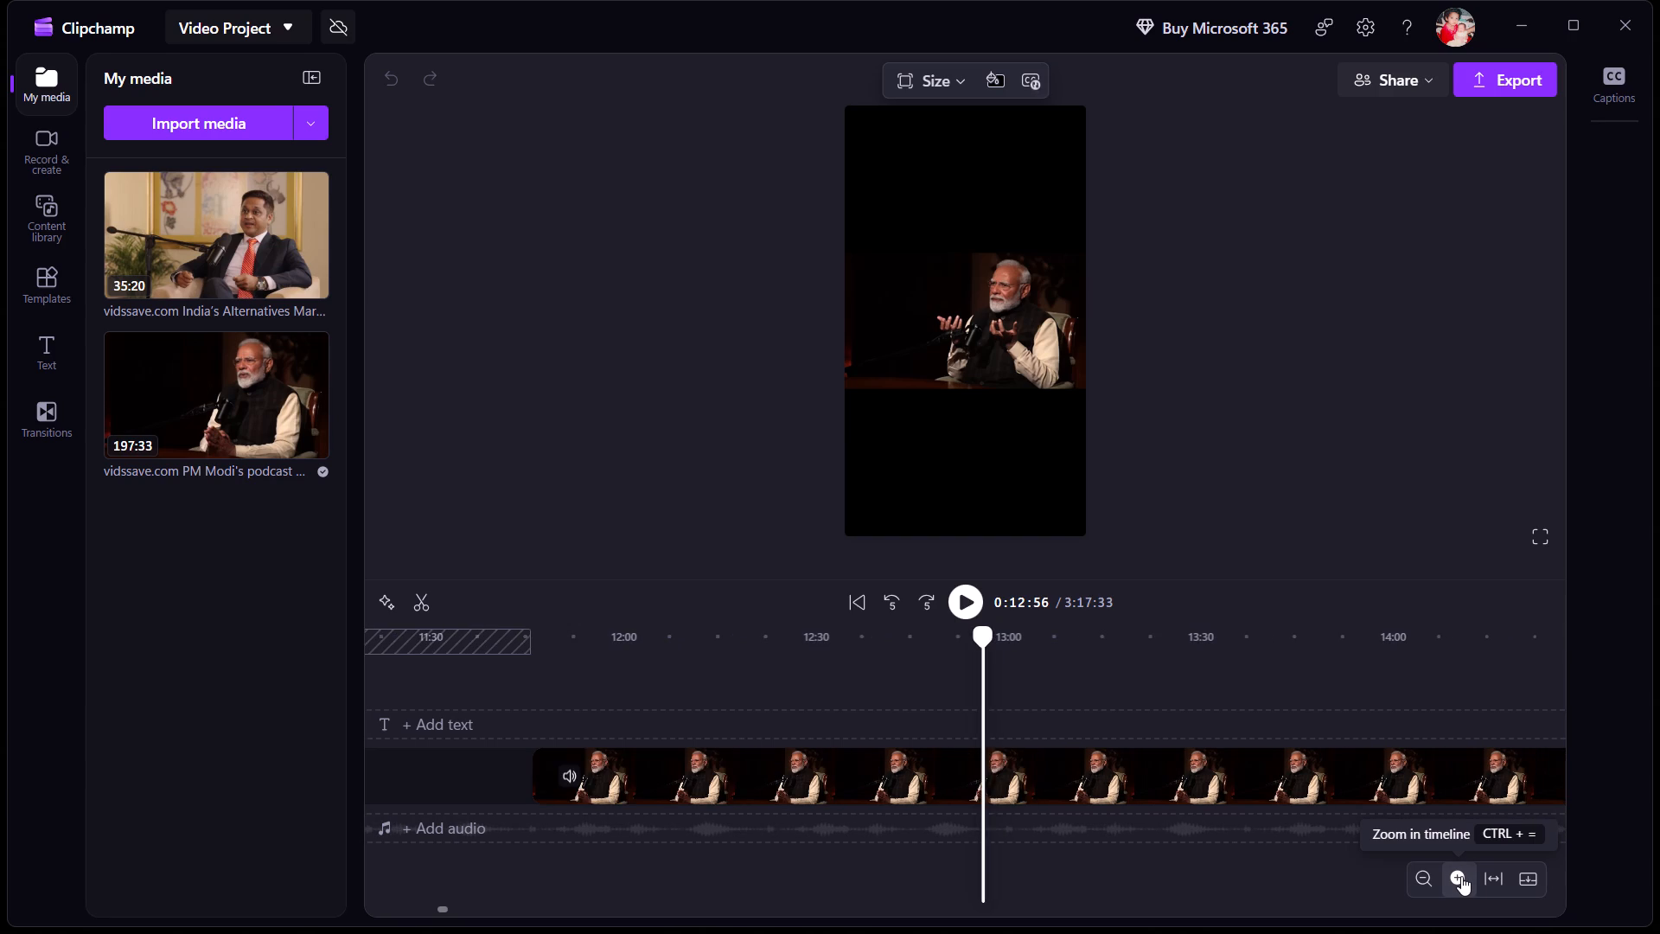
left_click(1461, 876)
left_click(1461, 876)
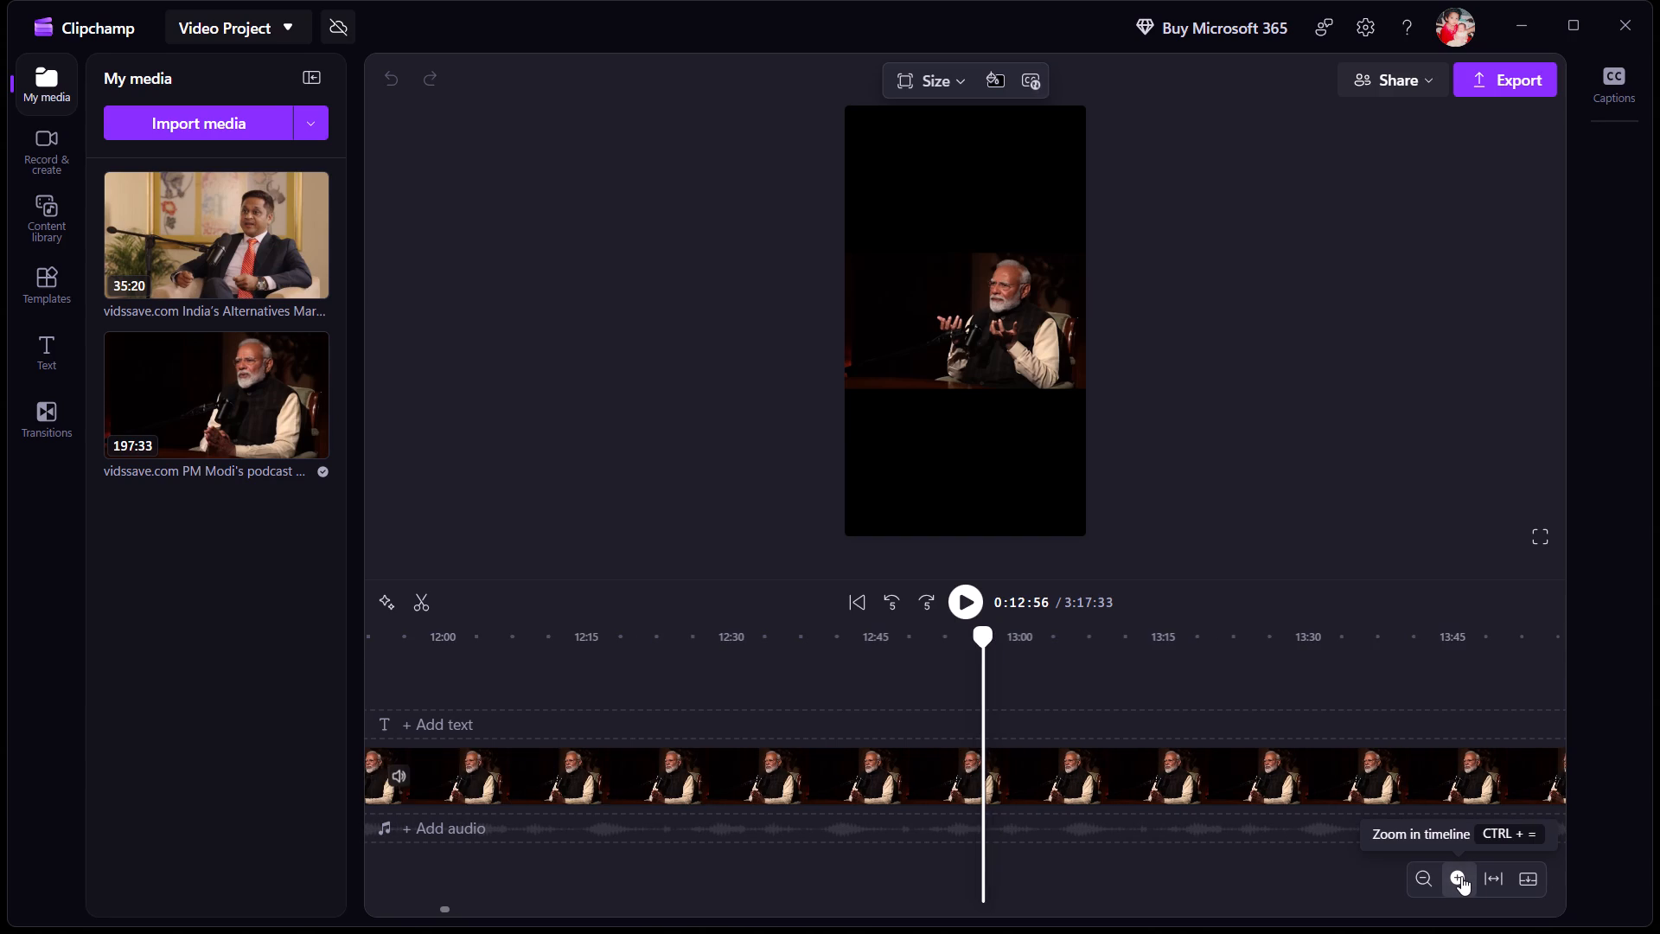
left_click(1461, 876)
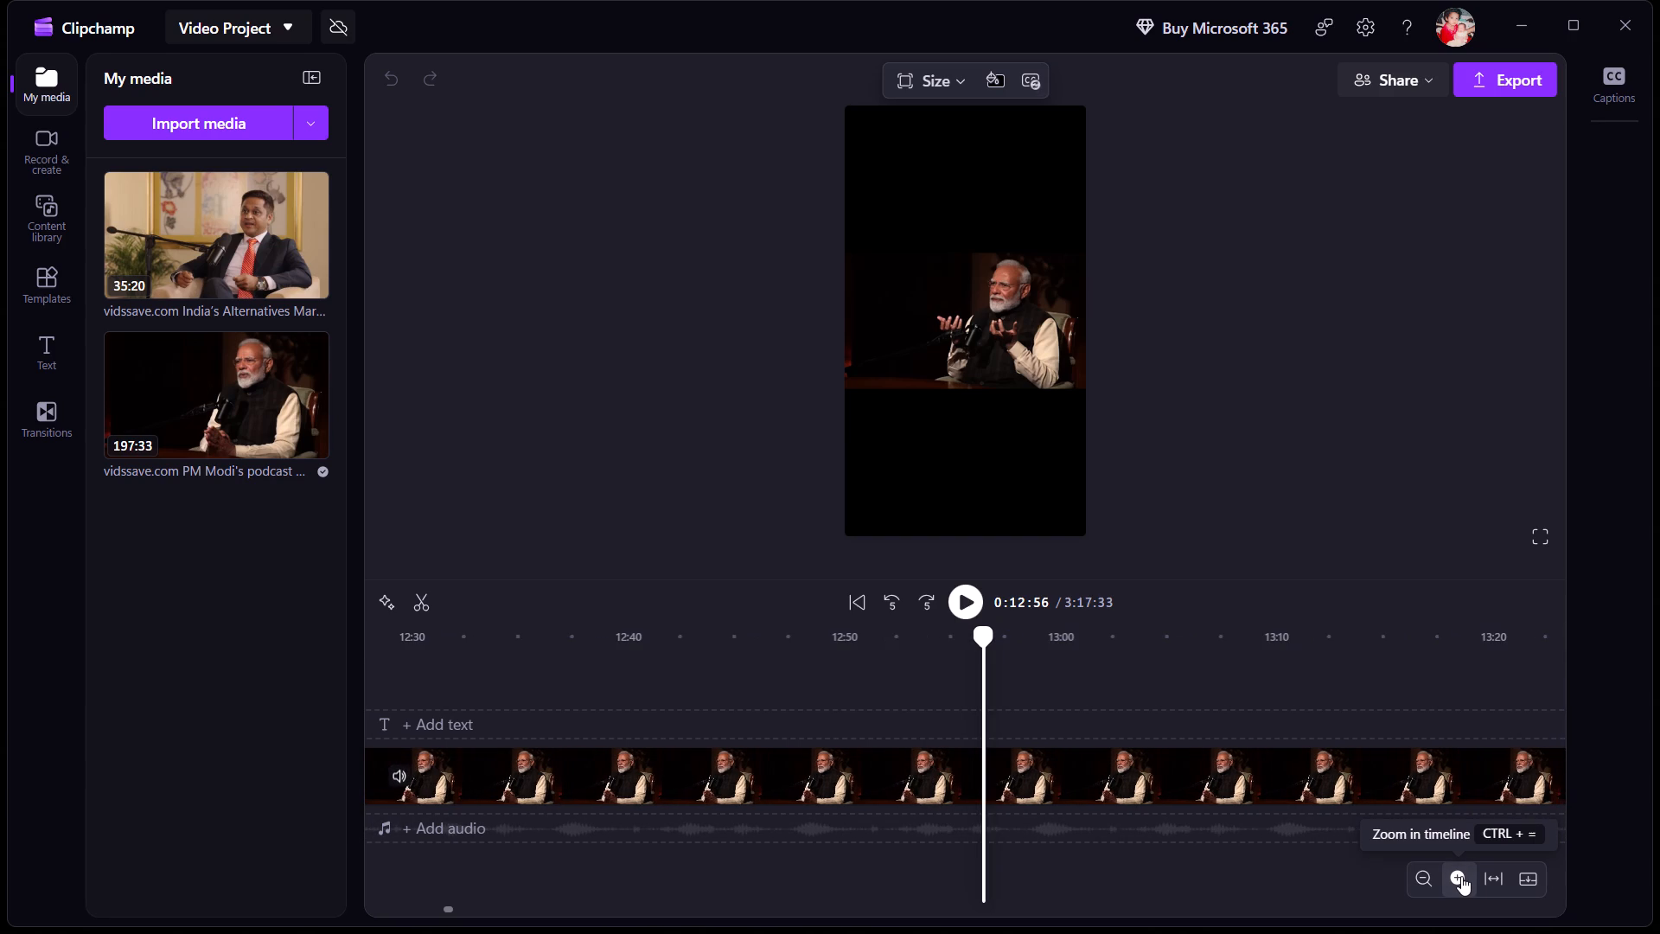
left_click(1461, 876)
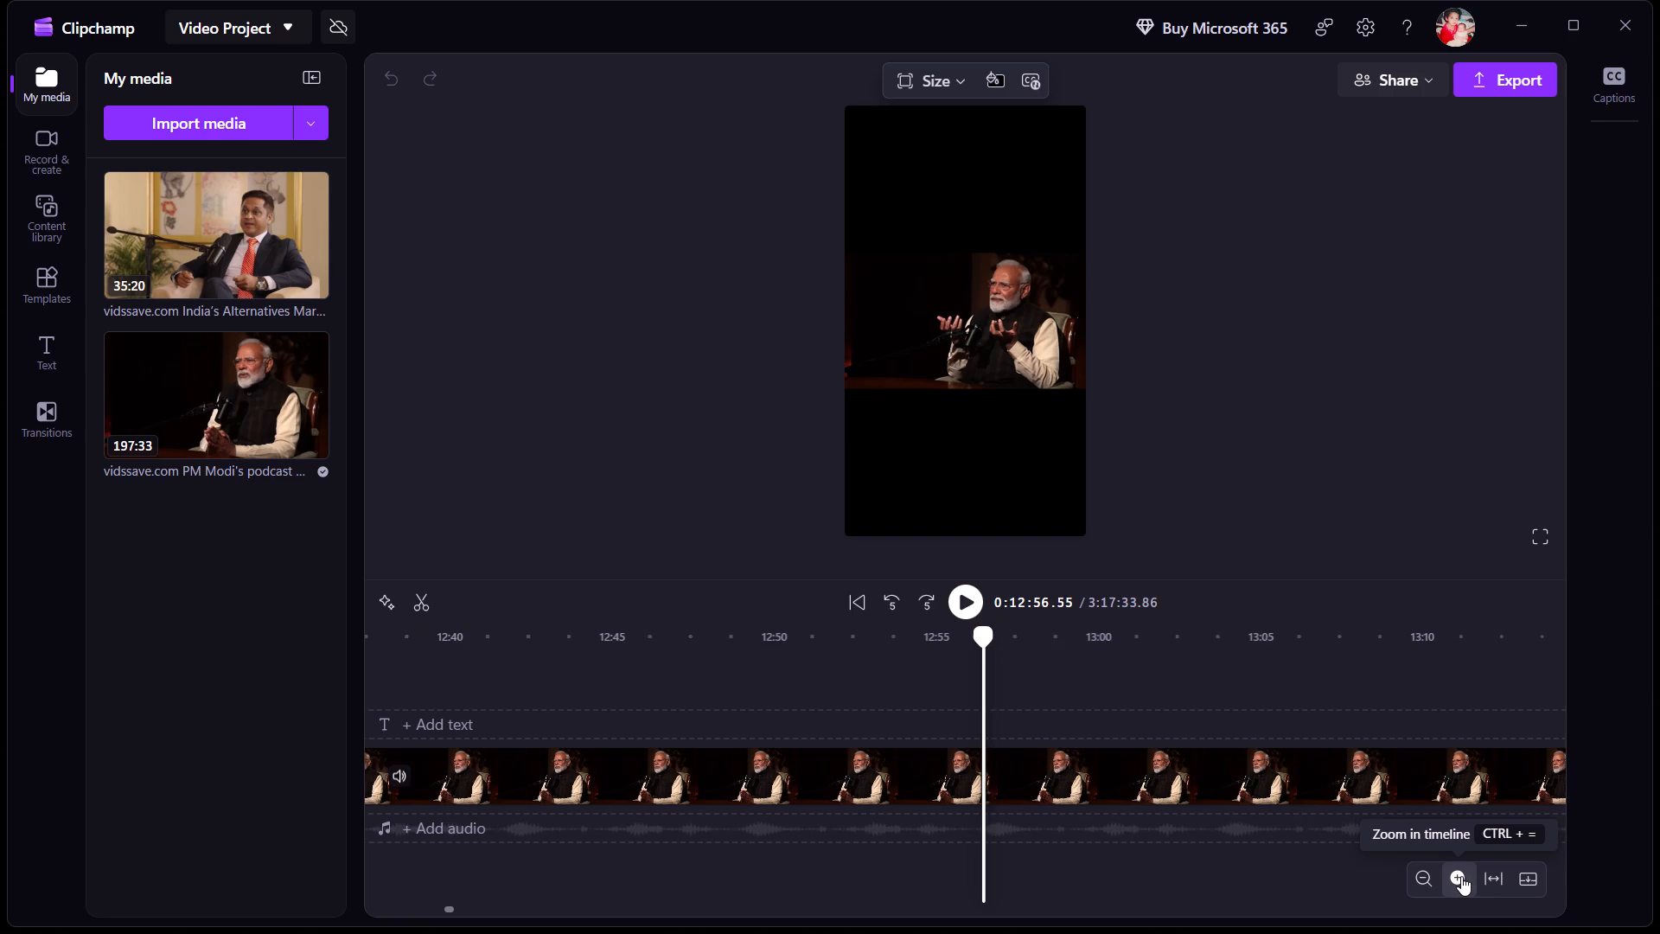
left_click_drag(985, 637, 984, 636)
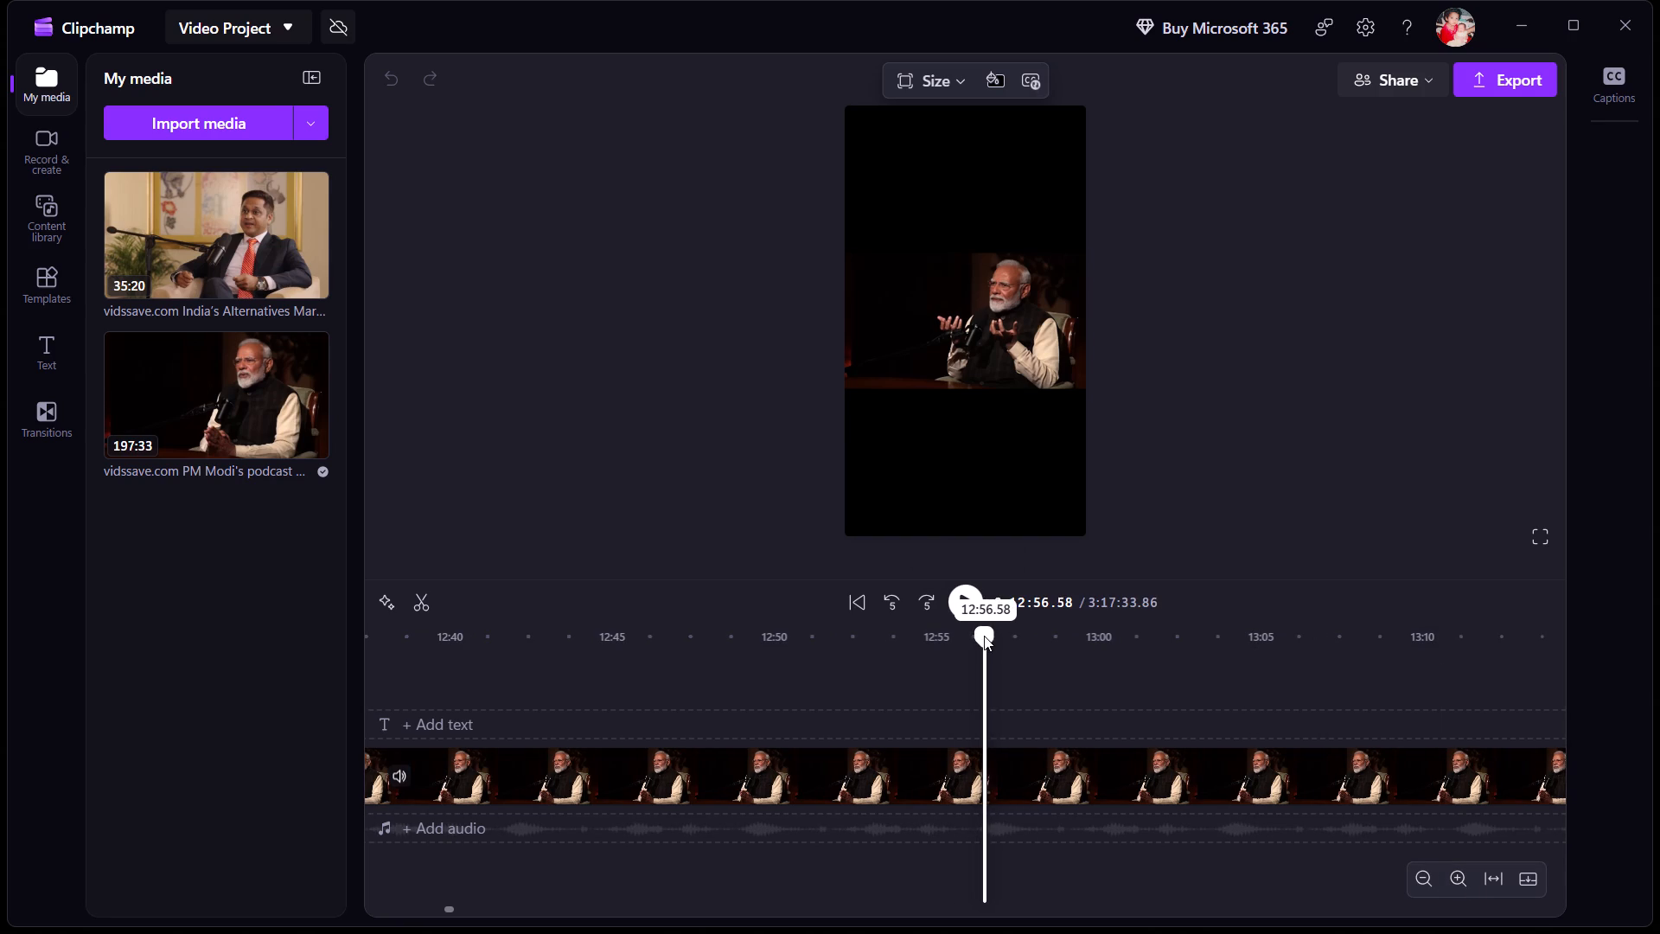
left_click_drag(984, 636, 979, 636)
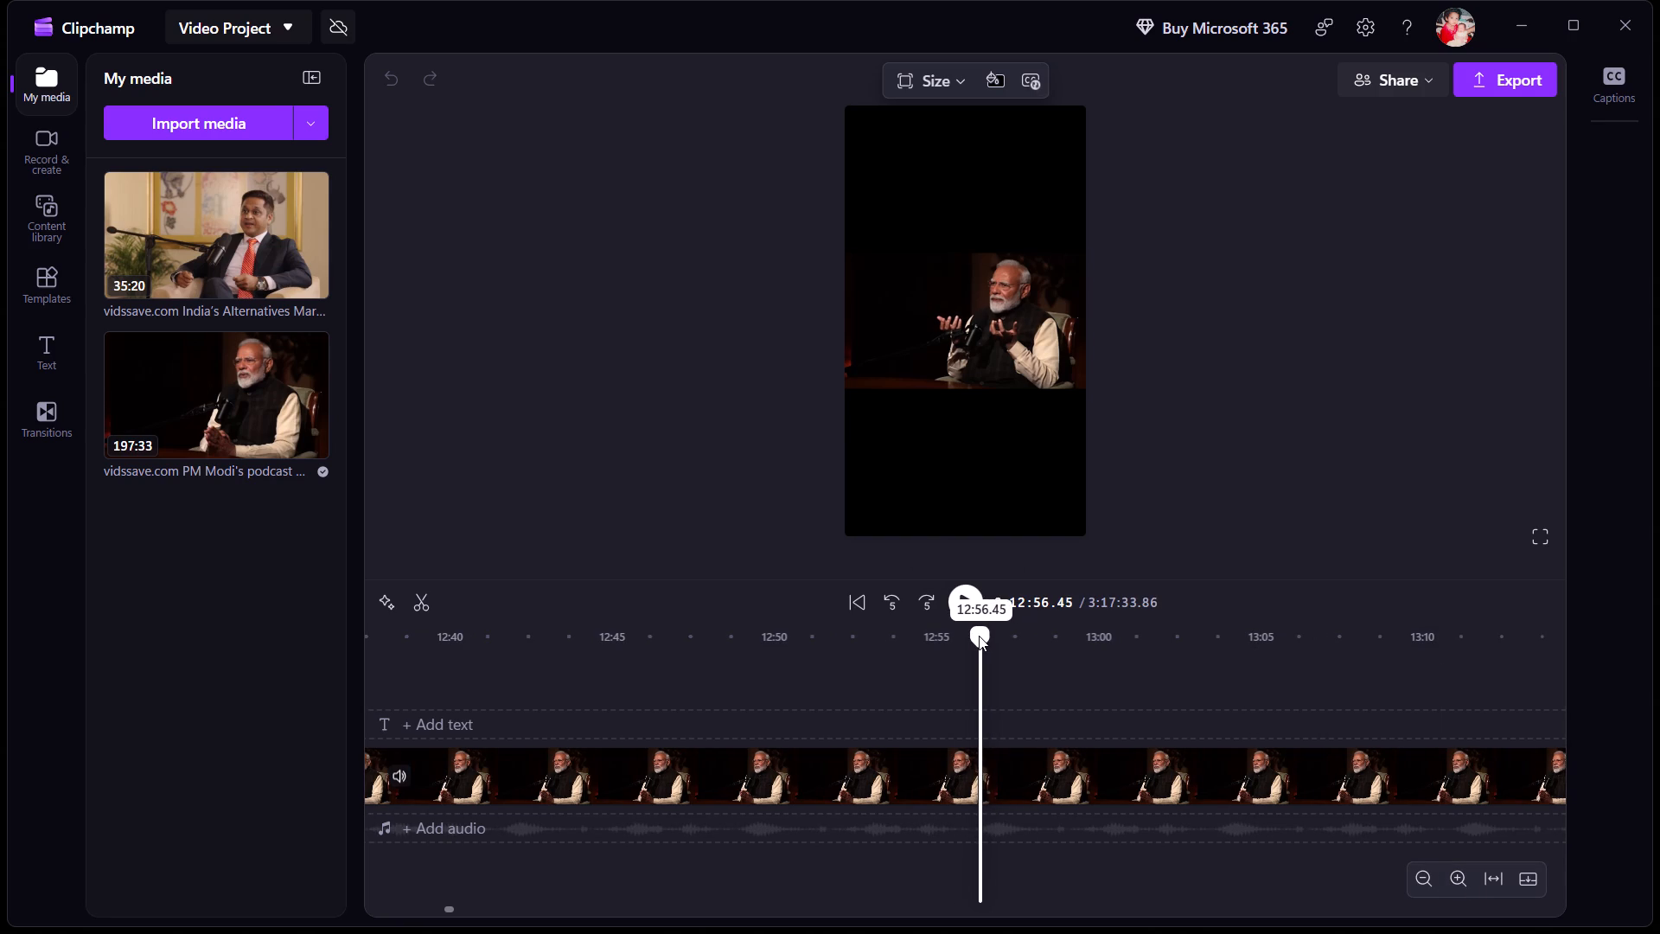
left_click_drag(979, 636, 967, 634)
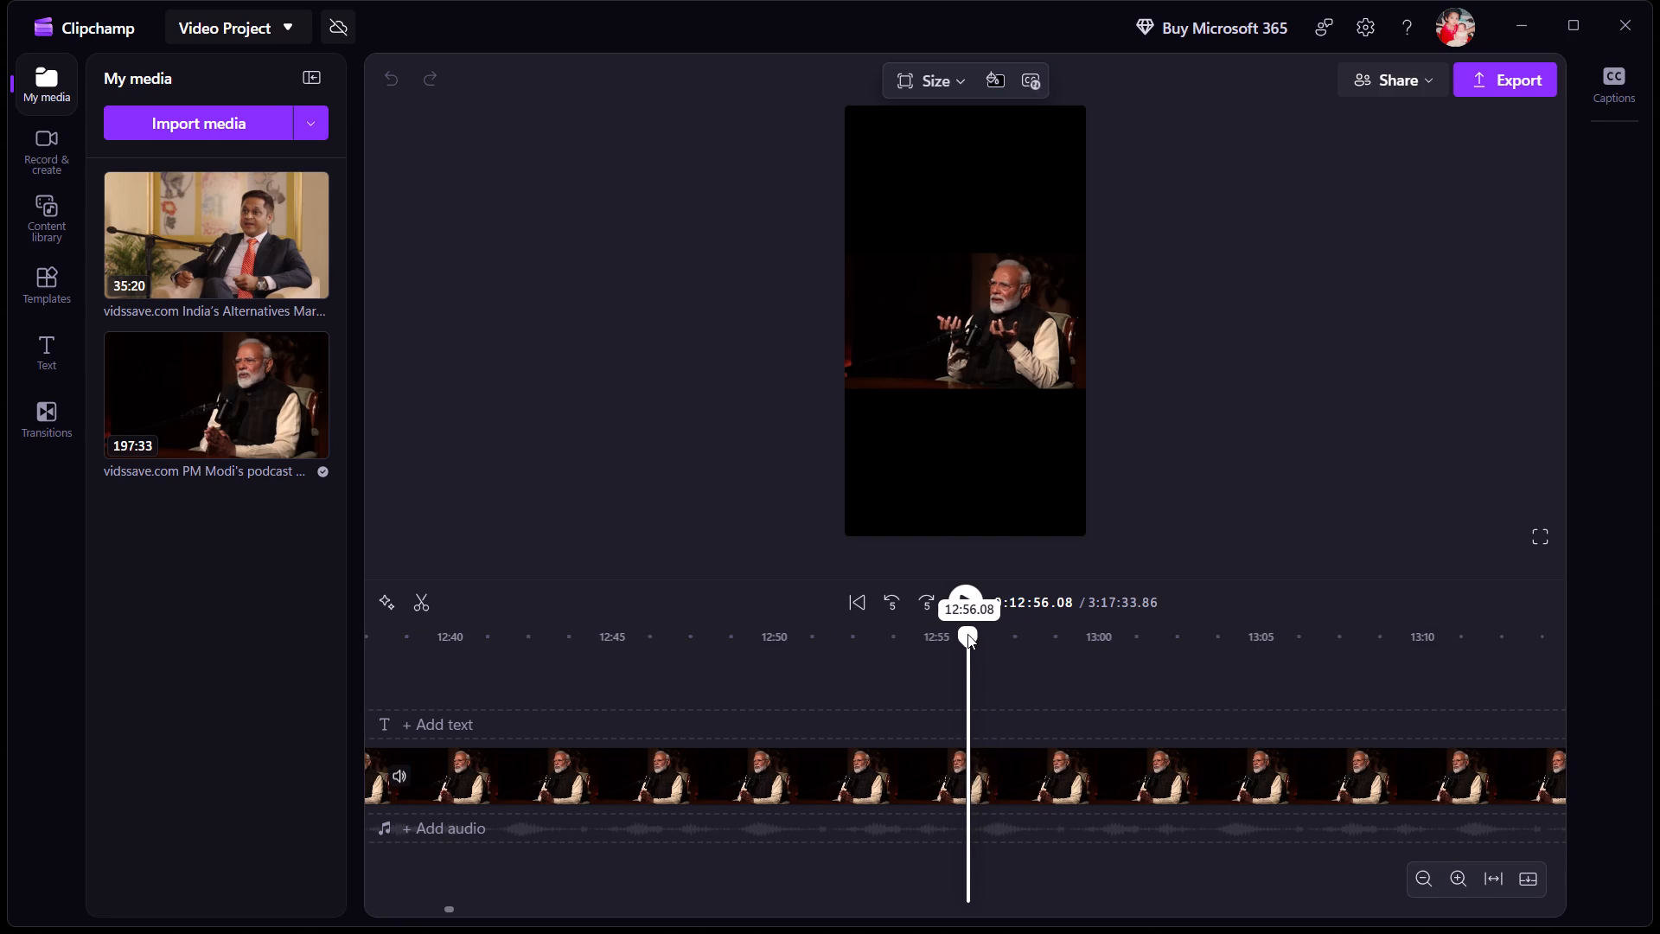
left_click_drag(967, 634, 965, 633)
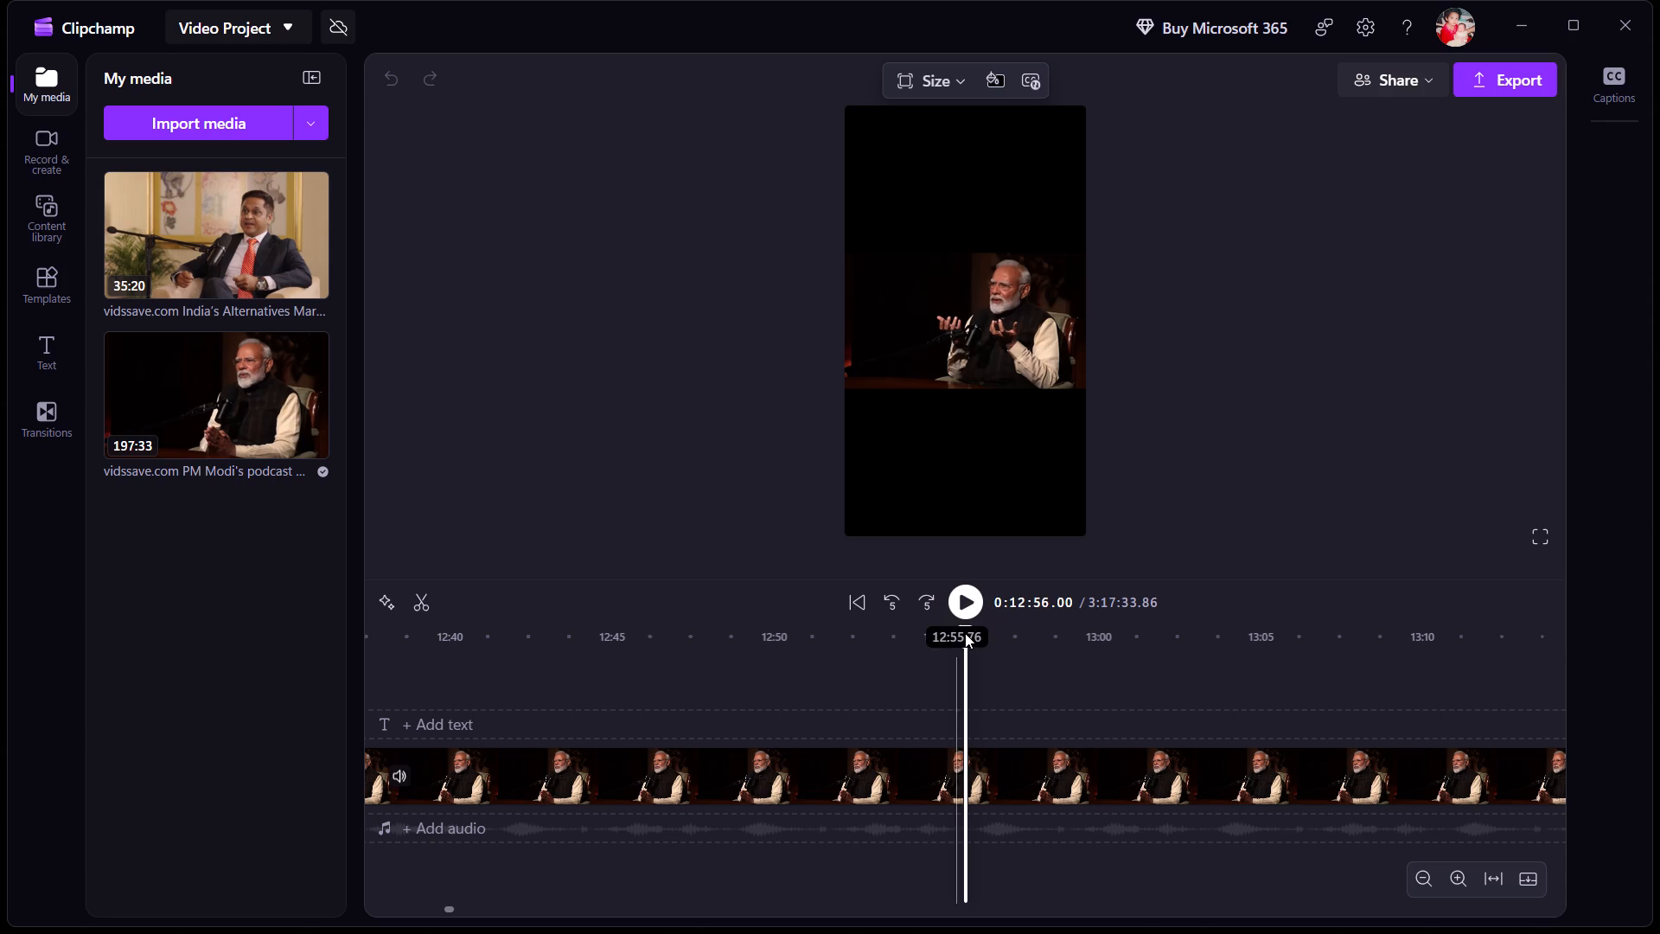
Trim the end of the PM Modi podcast video back so the clip ends at the 12:56 playhead.
triple_click(1421, 875)
triple_click(1421, 875)
triple_click(1421, 875)
triple_click(1421, 875)
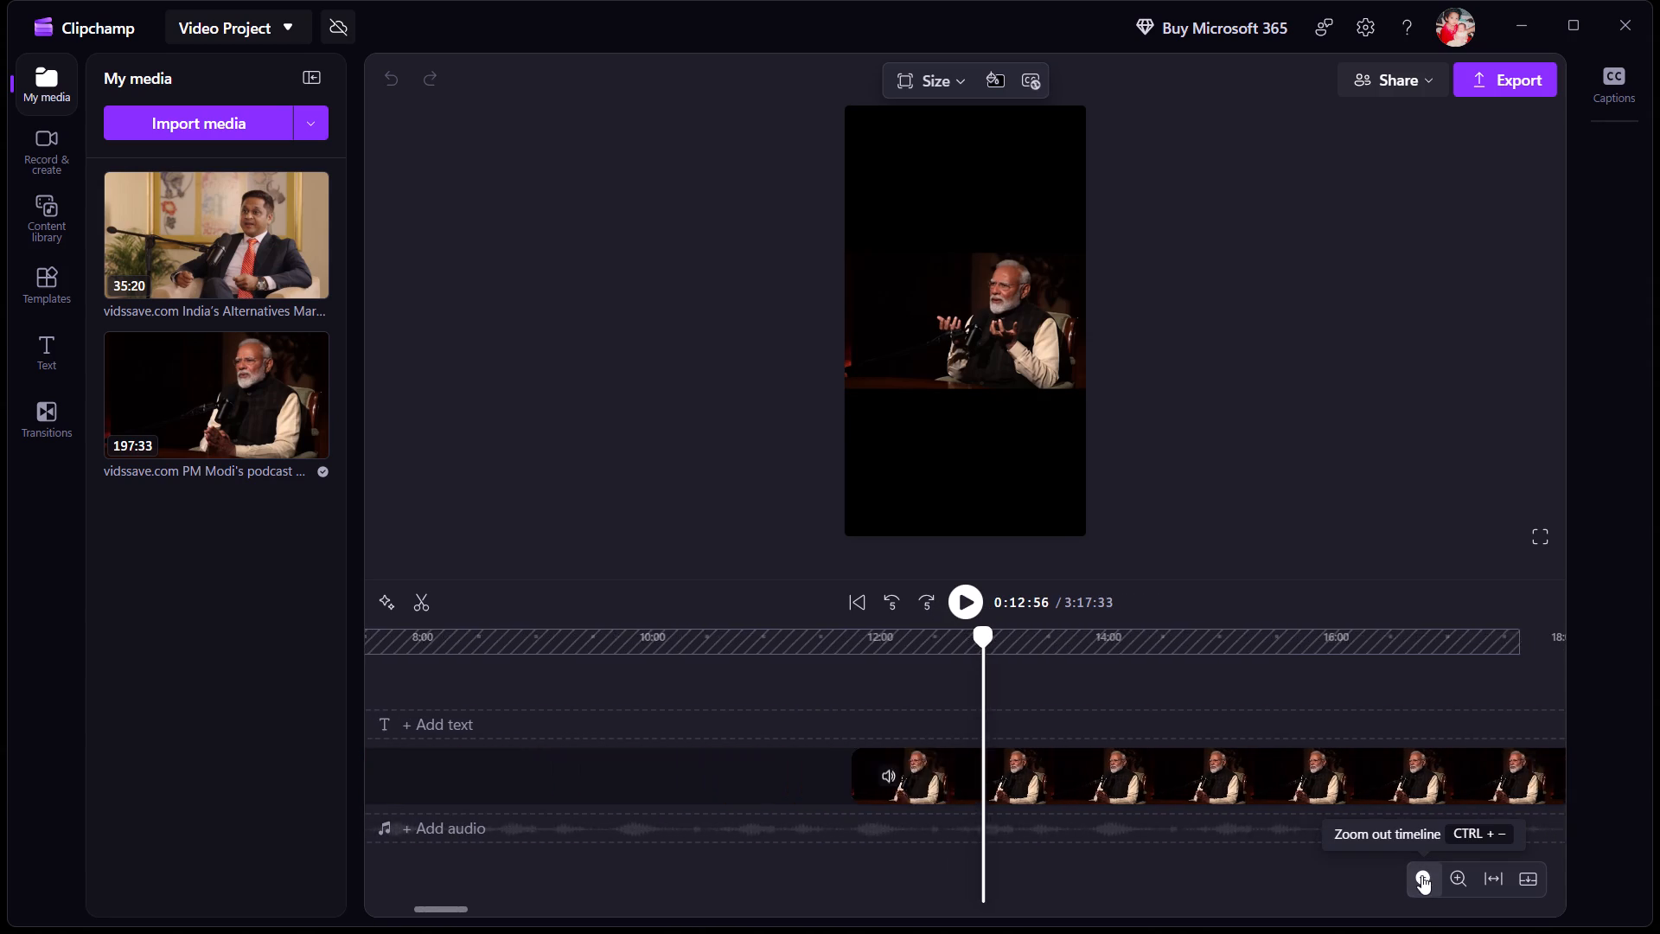
double_click(1421, 875)
triple_click(1421, 875)
double_click(1421, 875)
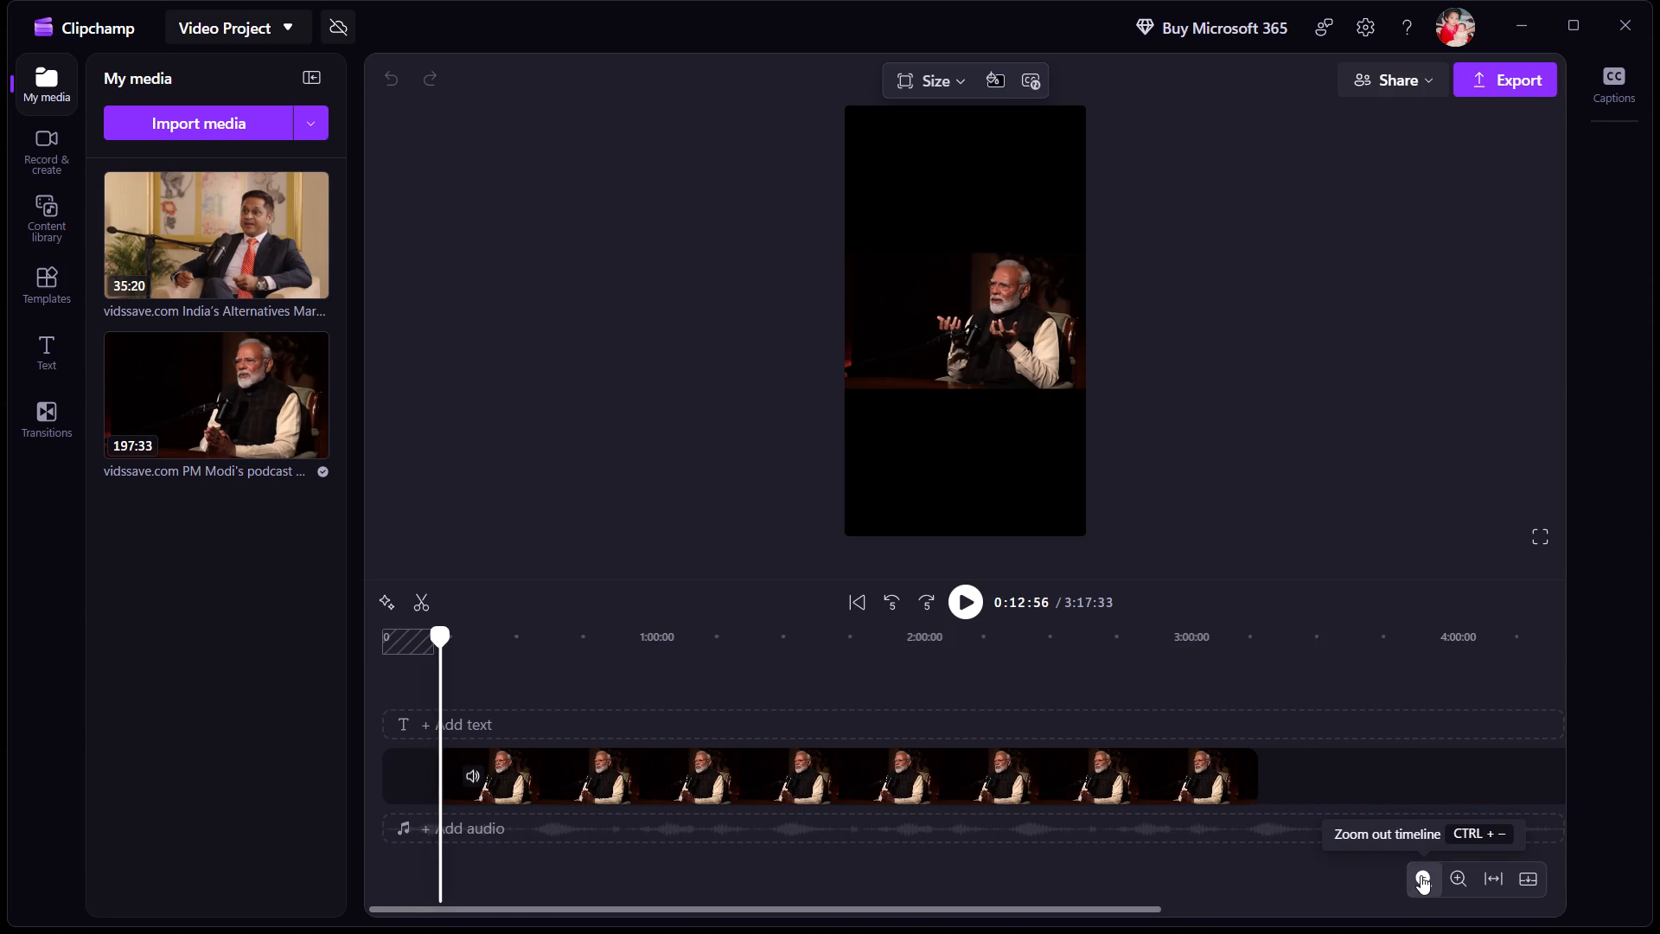
left_click_drag(961, 771, 854, 777)
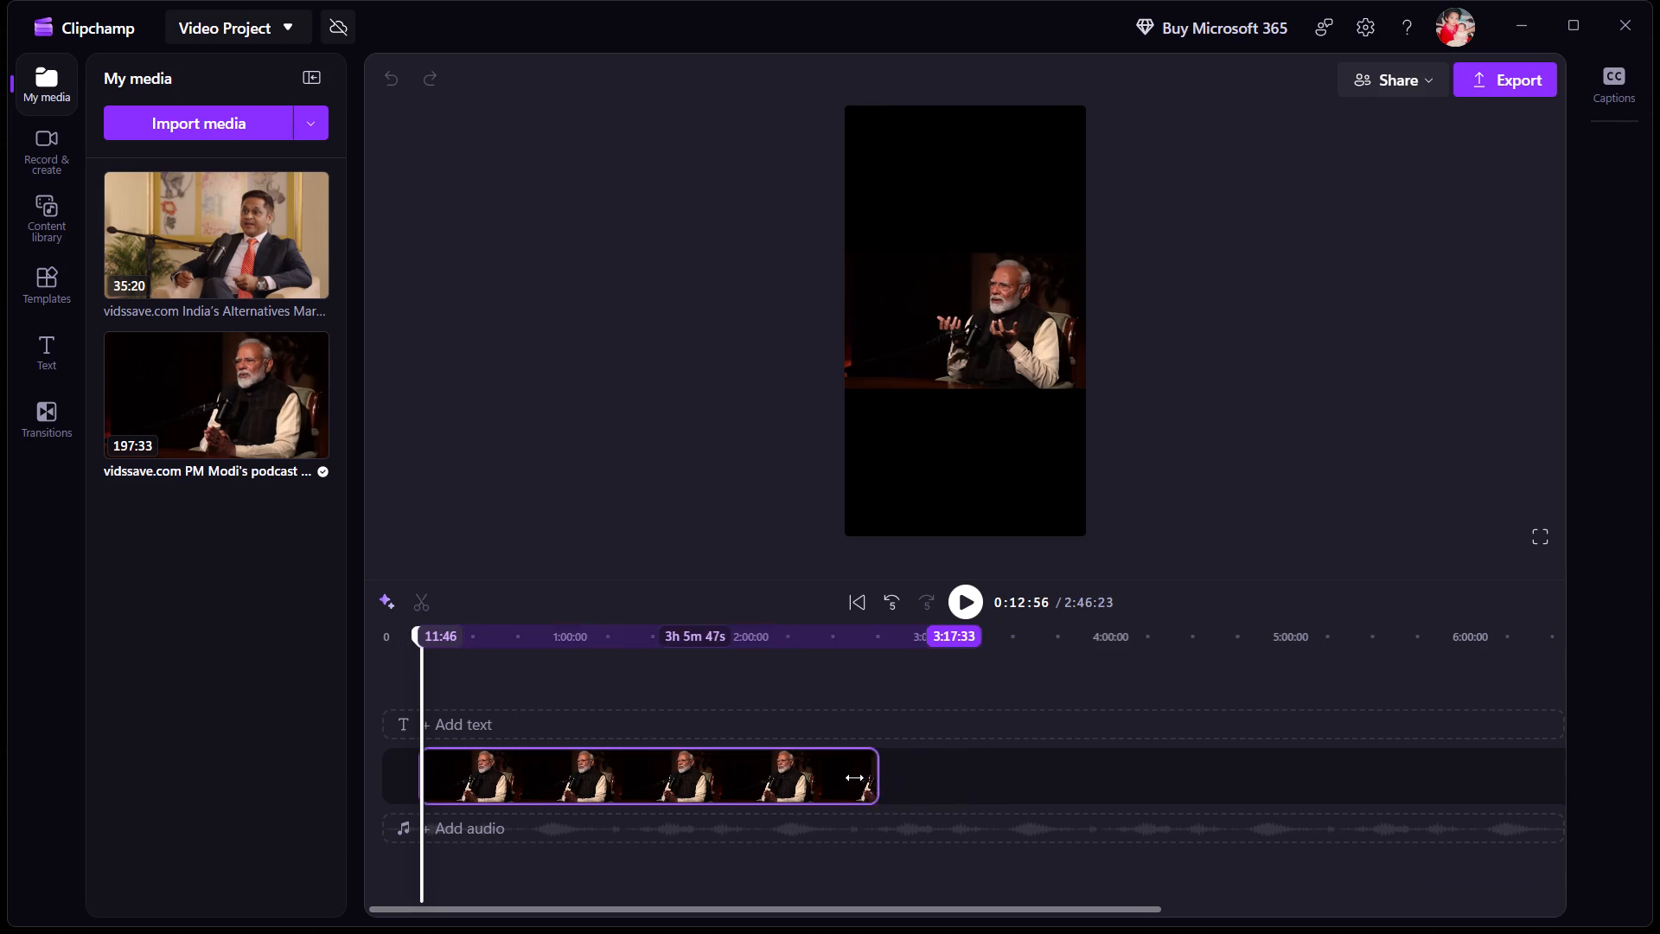
left_click_drag(854, 777, 459, 781)
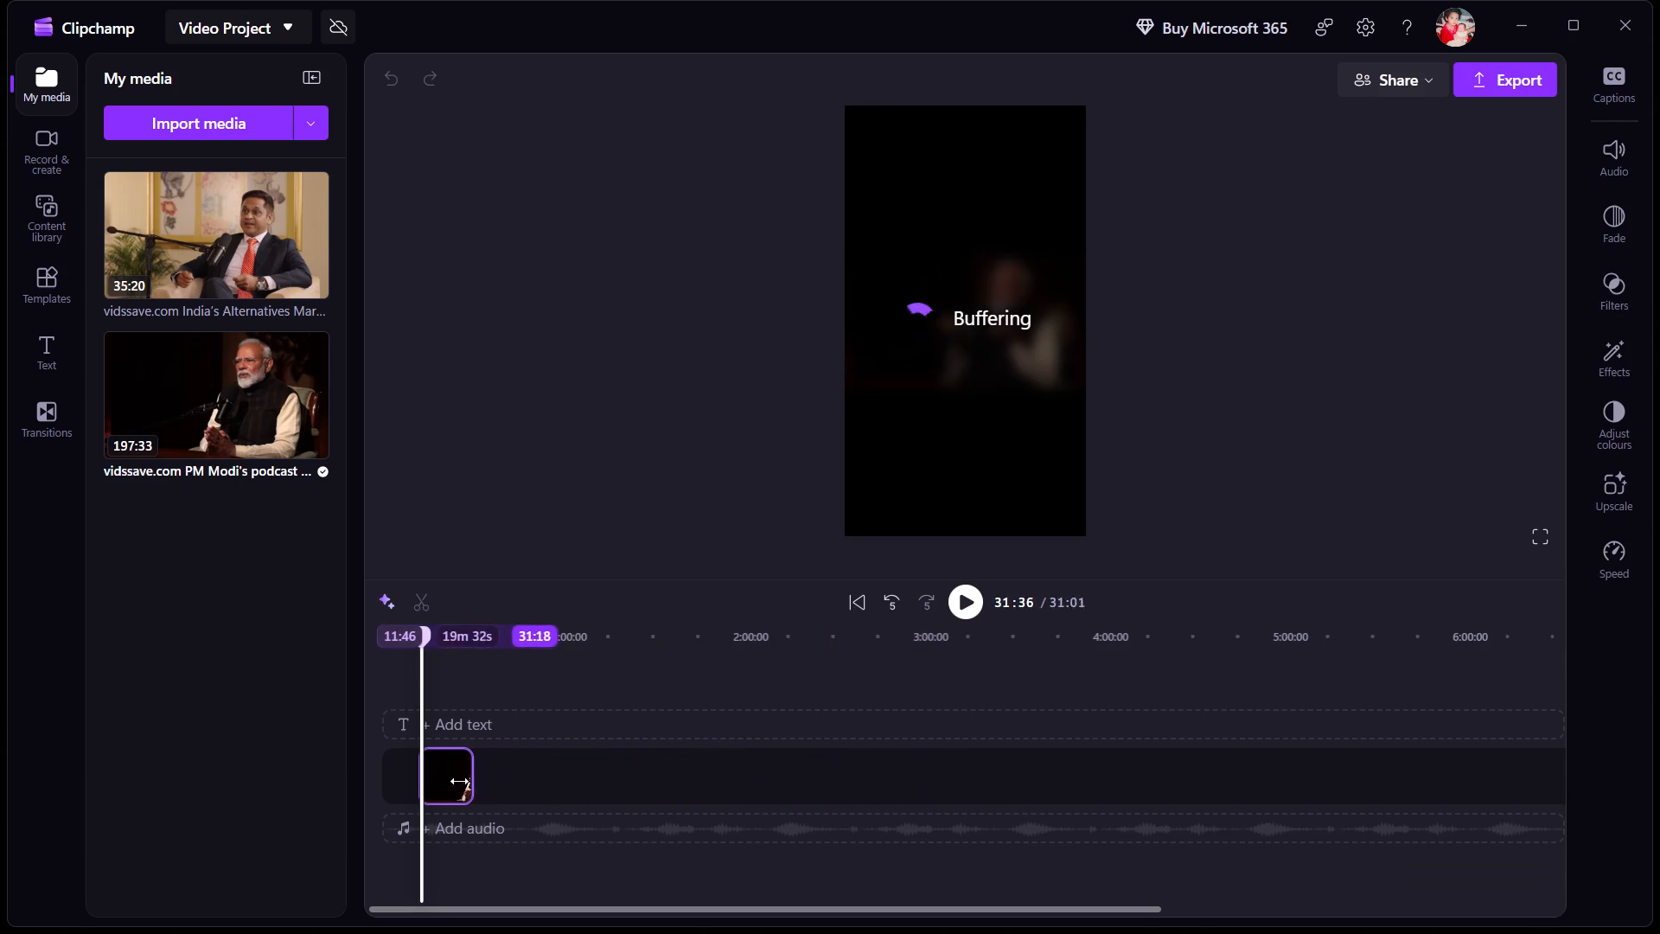
left_click_drag(459, 781, 412, 787)
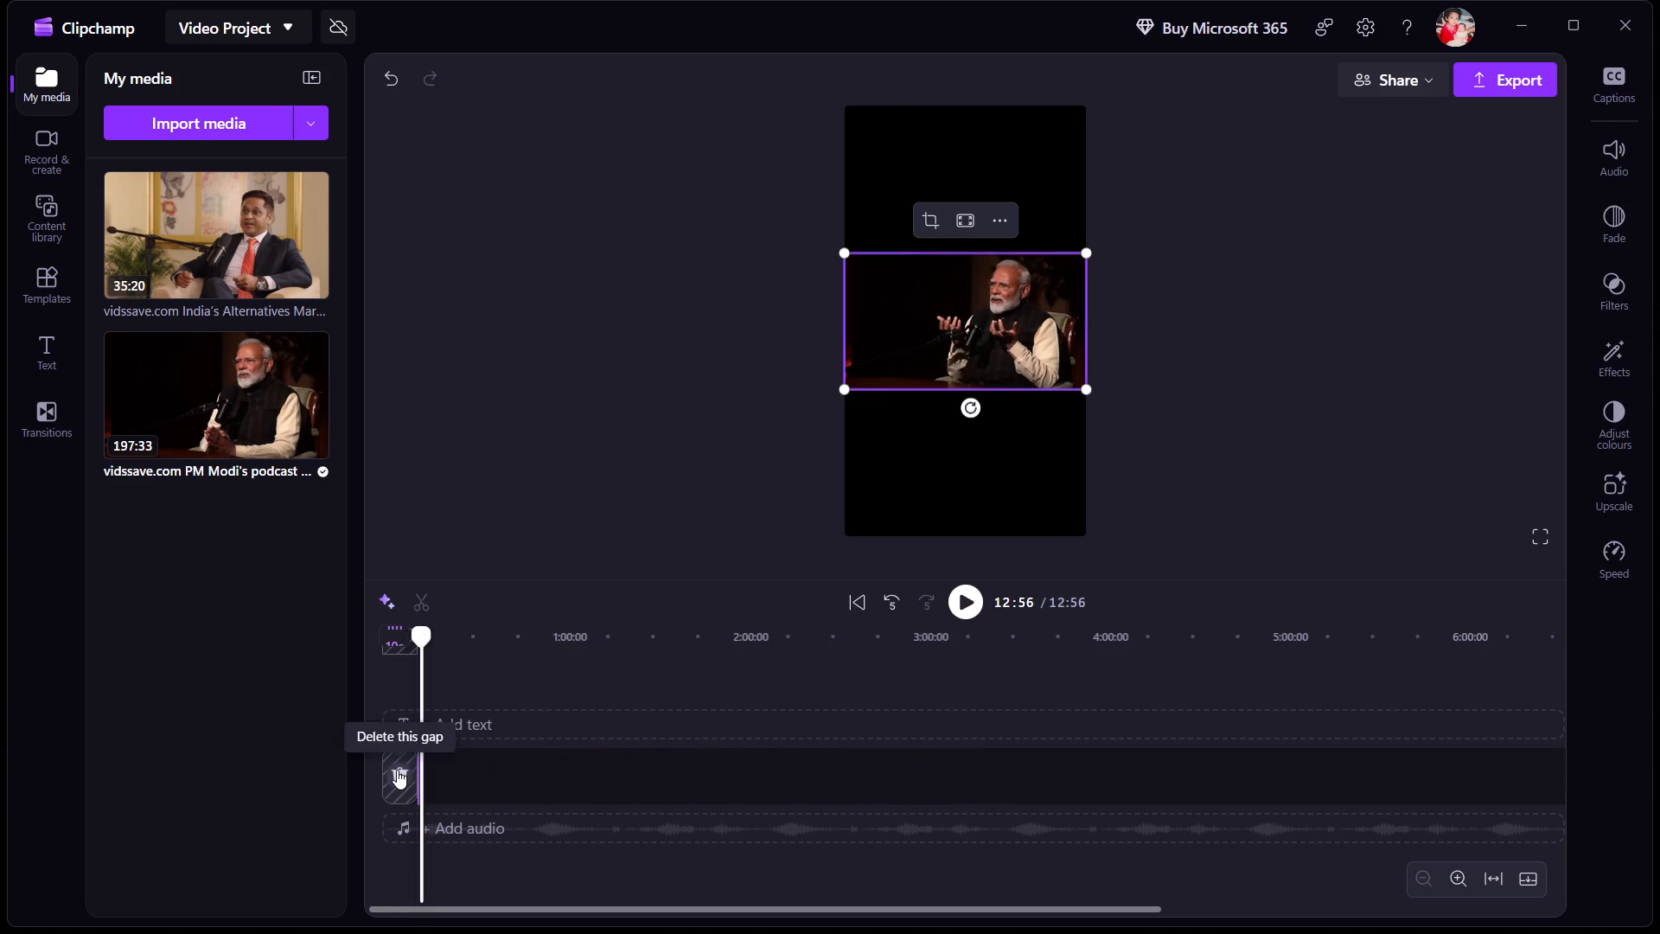
Delete the empty gap before the trimmed clip so it starts at the beginning of the timeline.
left_click(397, 770)
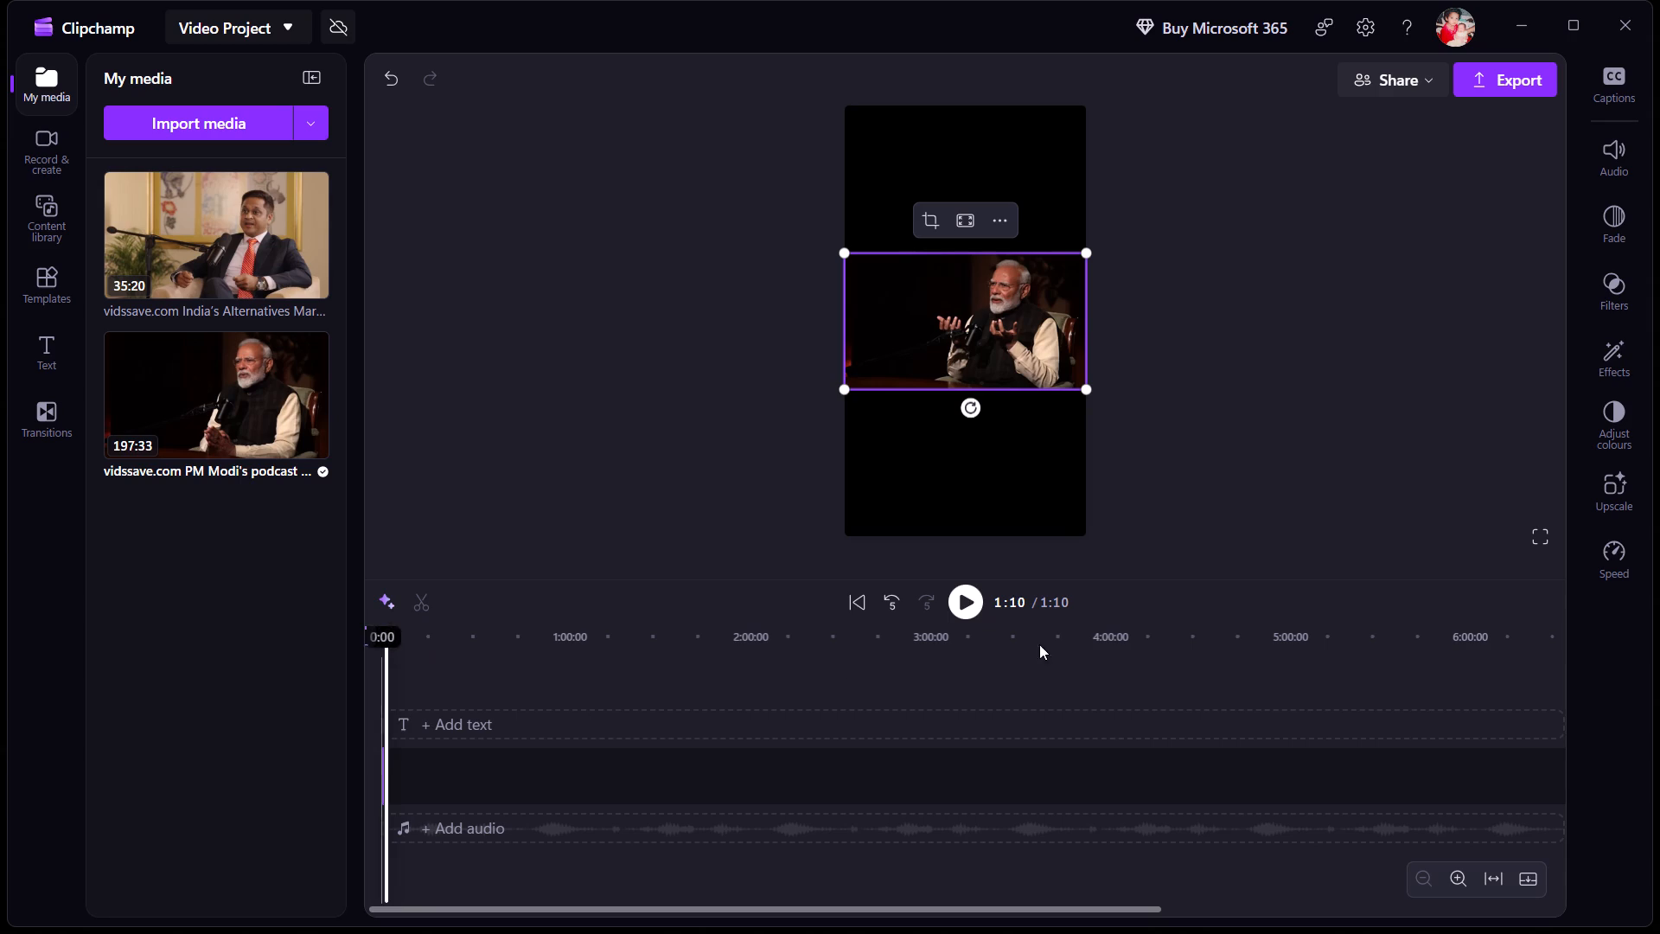
left_click(1228, 419)
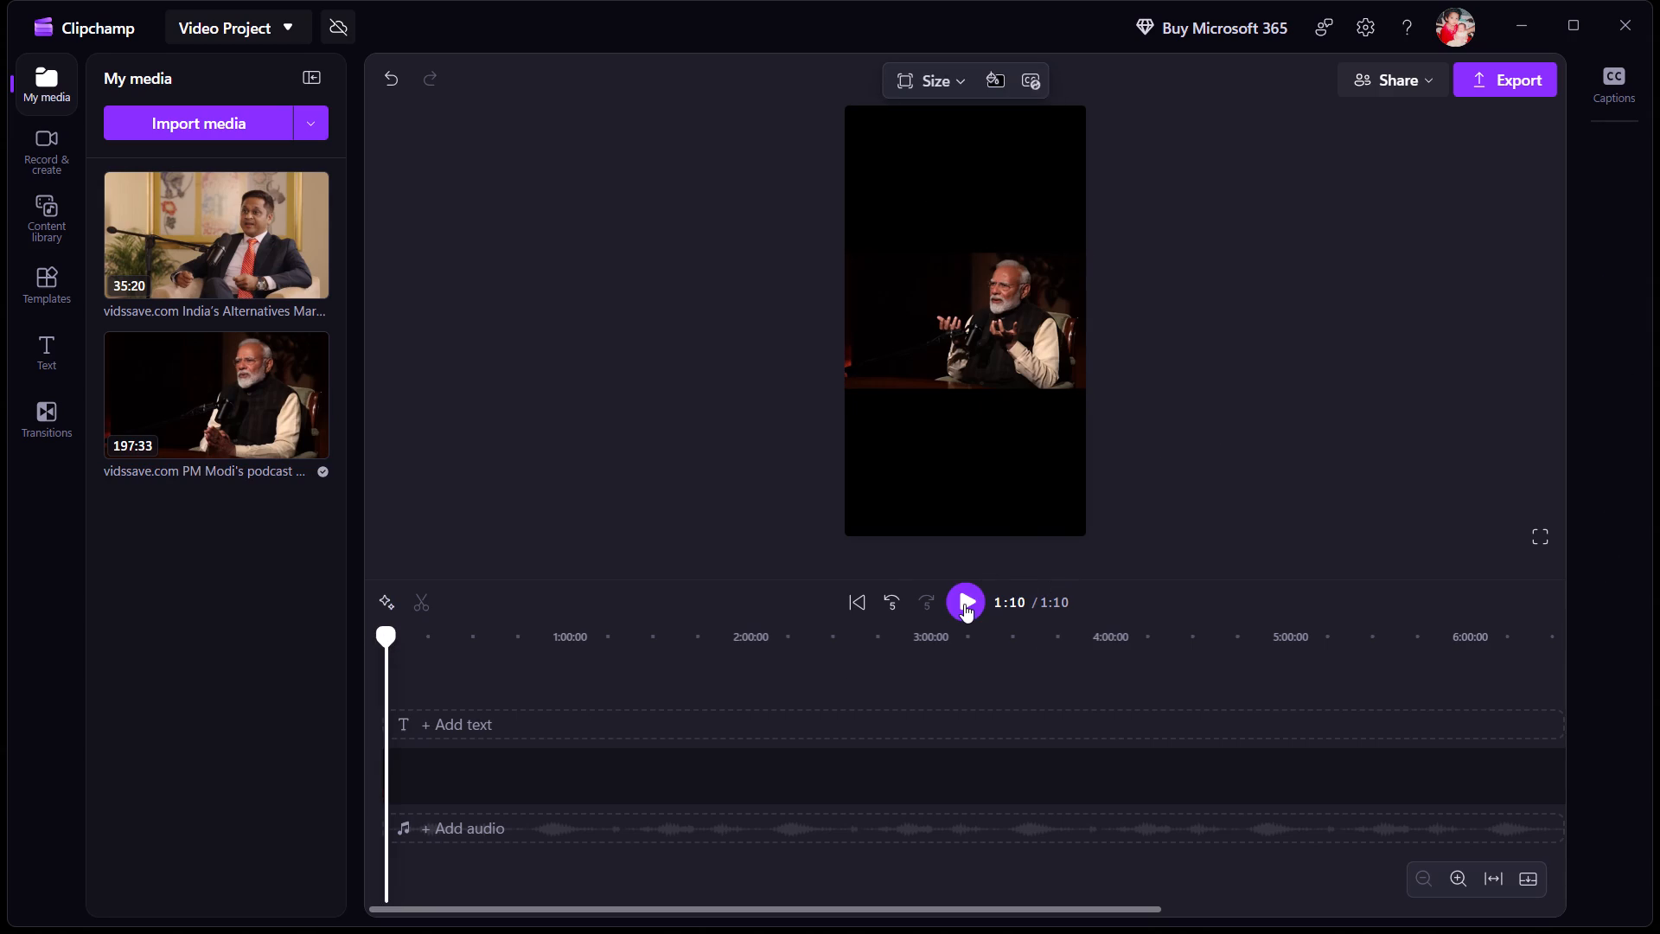
Play the first few seconds of the trimmed clip and inspect it closer on the timeline.
left_click(962, 604)
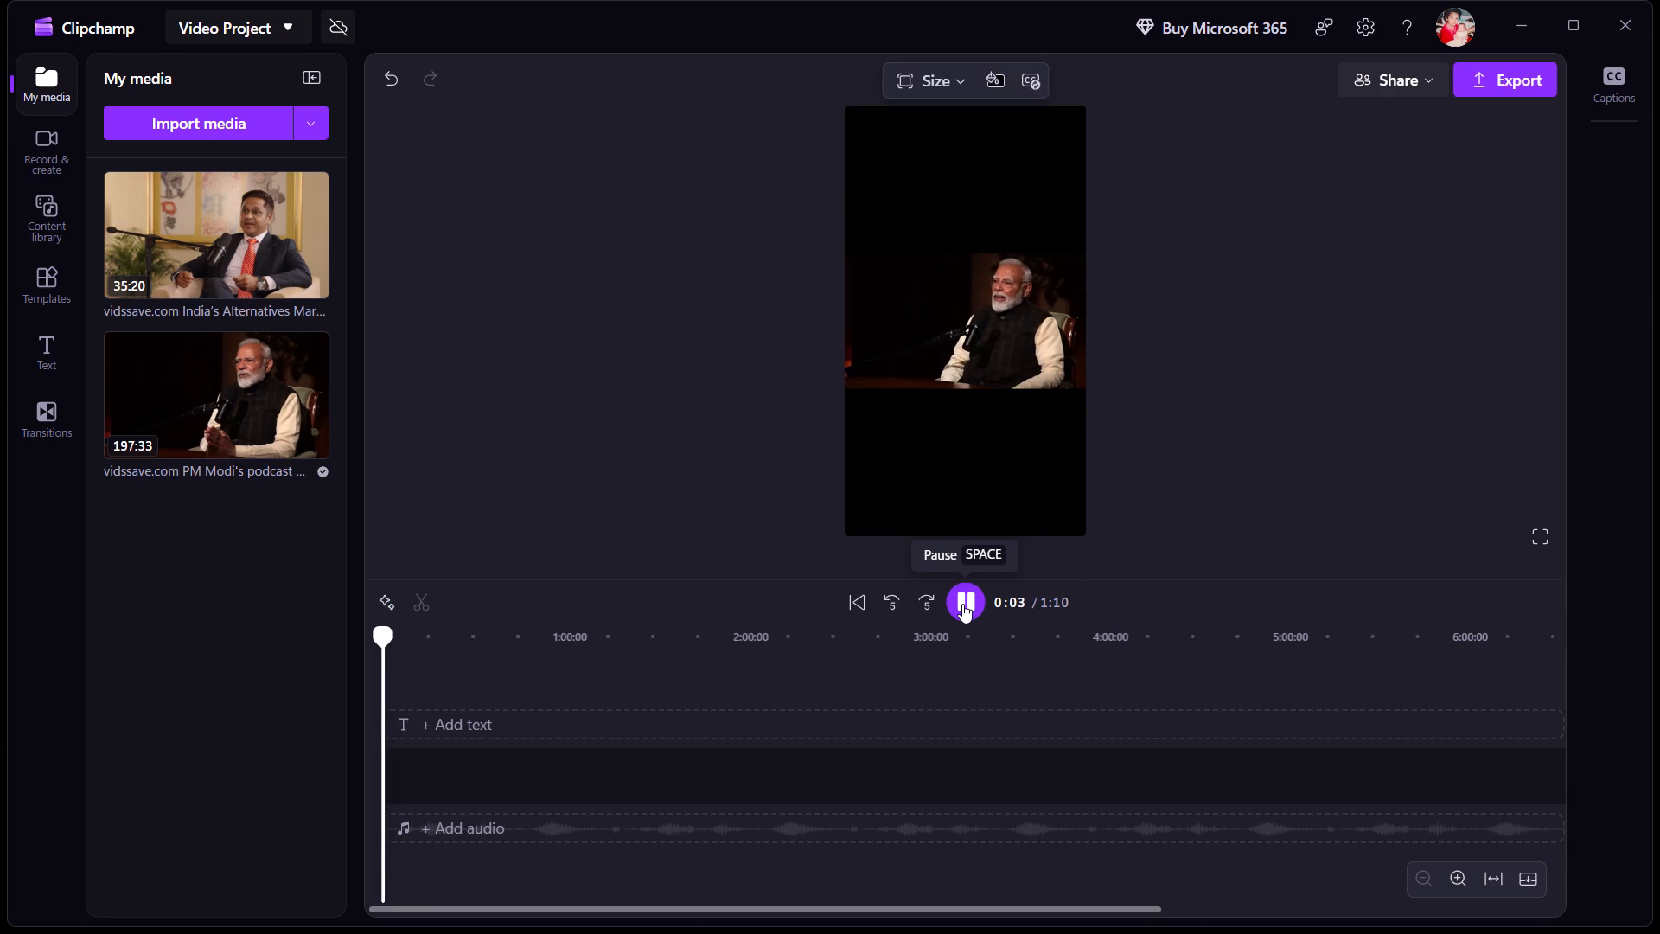
left_click(962, 604)
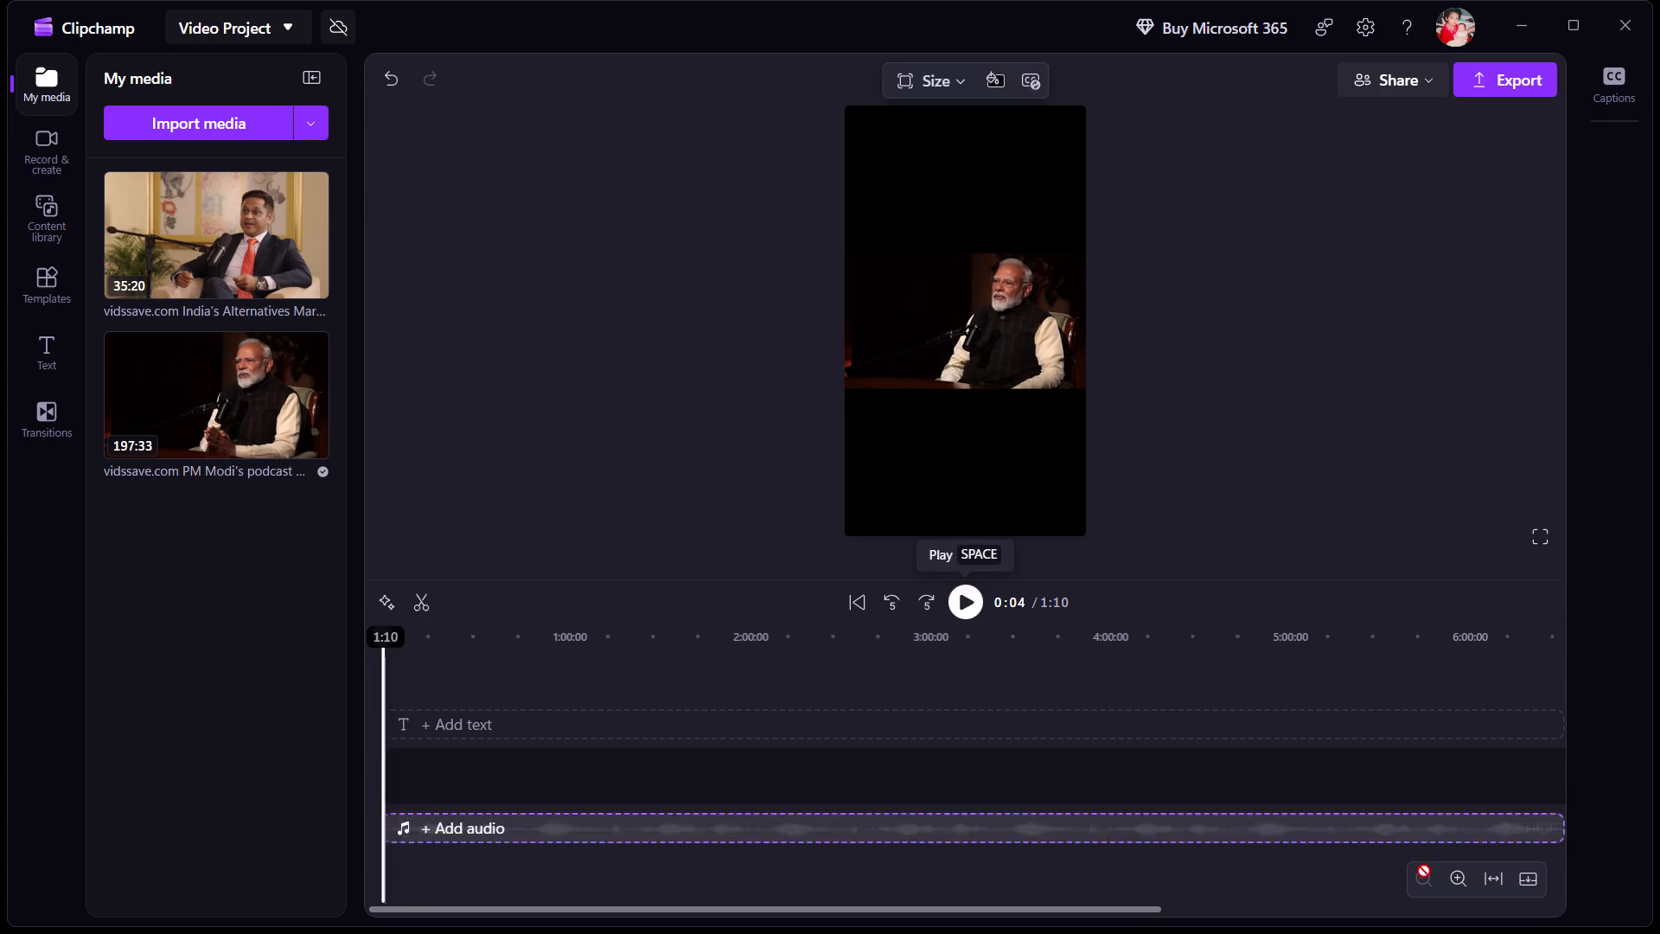
triple_click(1457, 882)
triple_click(1457, 882)
triple_click(1457, 882)
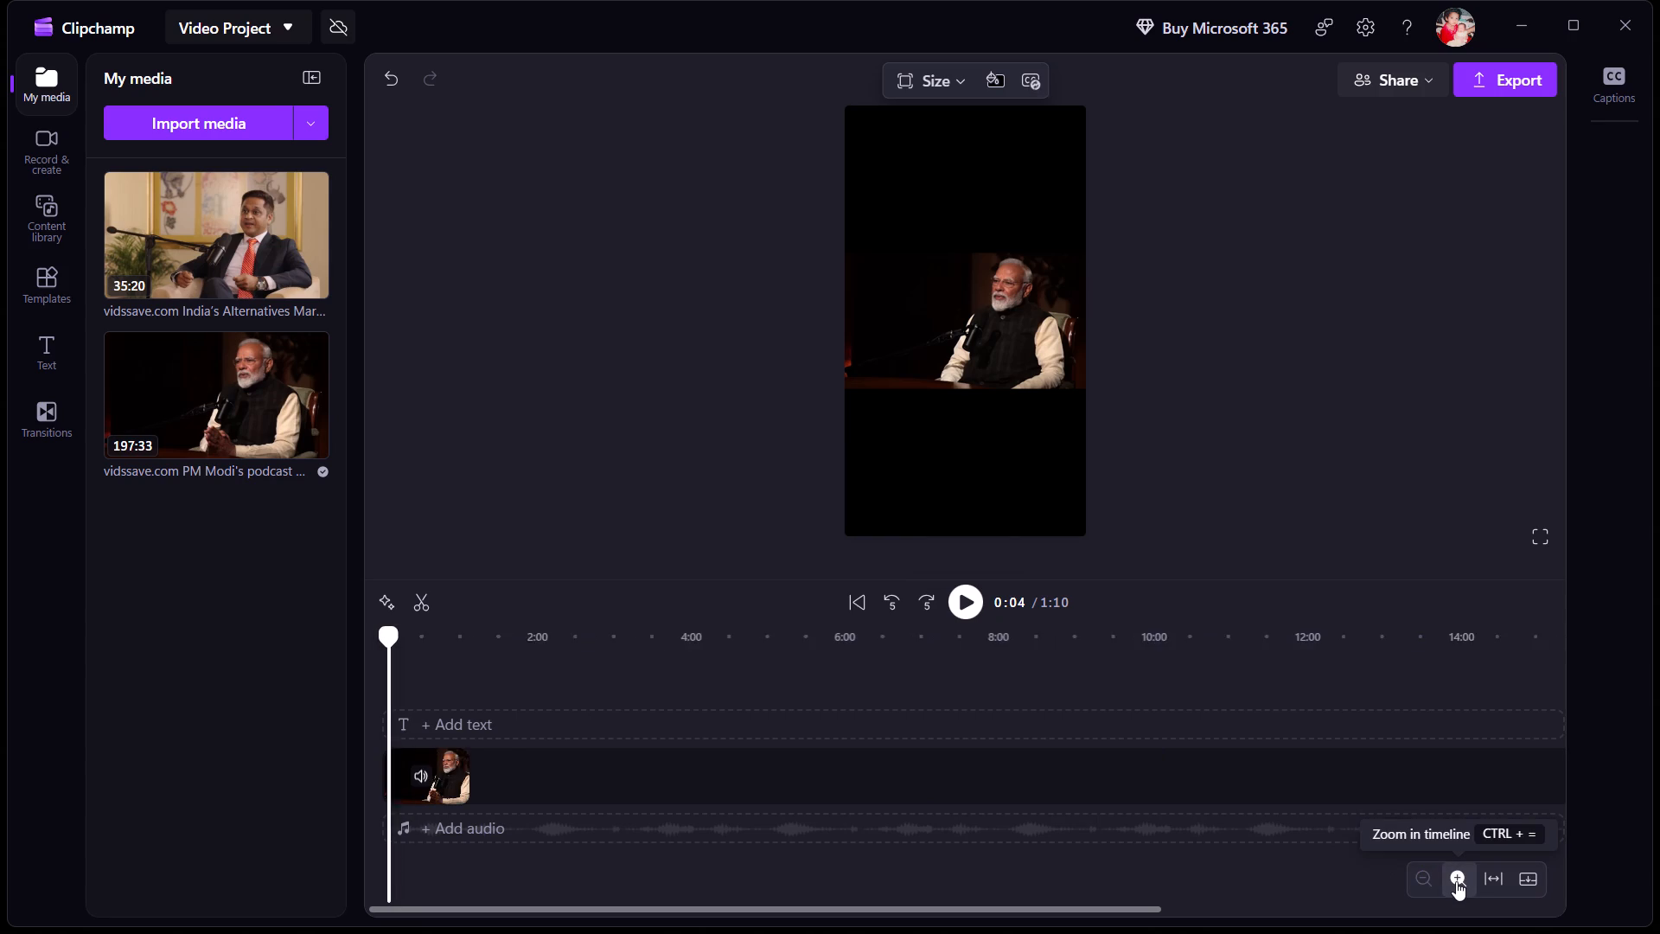
Export the trimmed clip as an MP4 with the file name 2.
left_click(1491, 80)
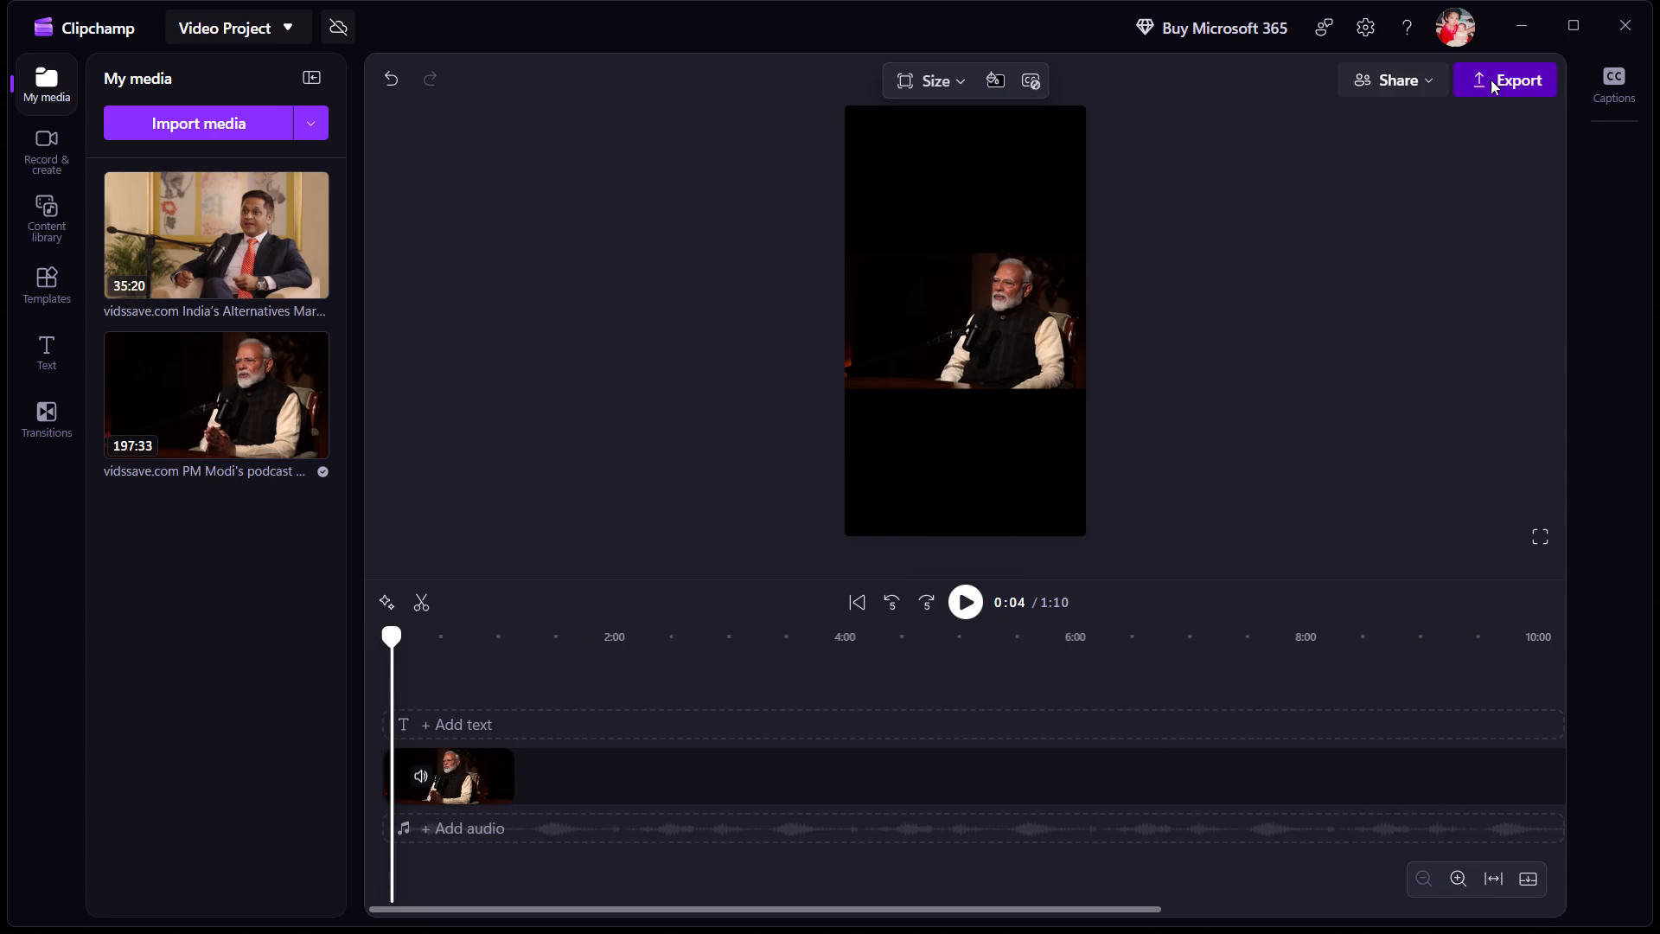
left_click_drag(1015, 418, 785, 421)
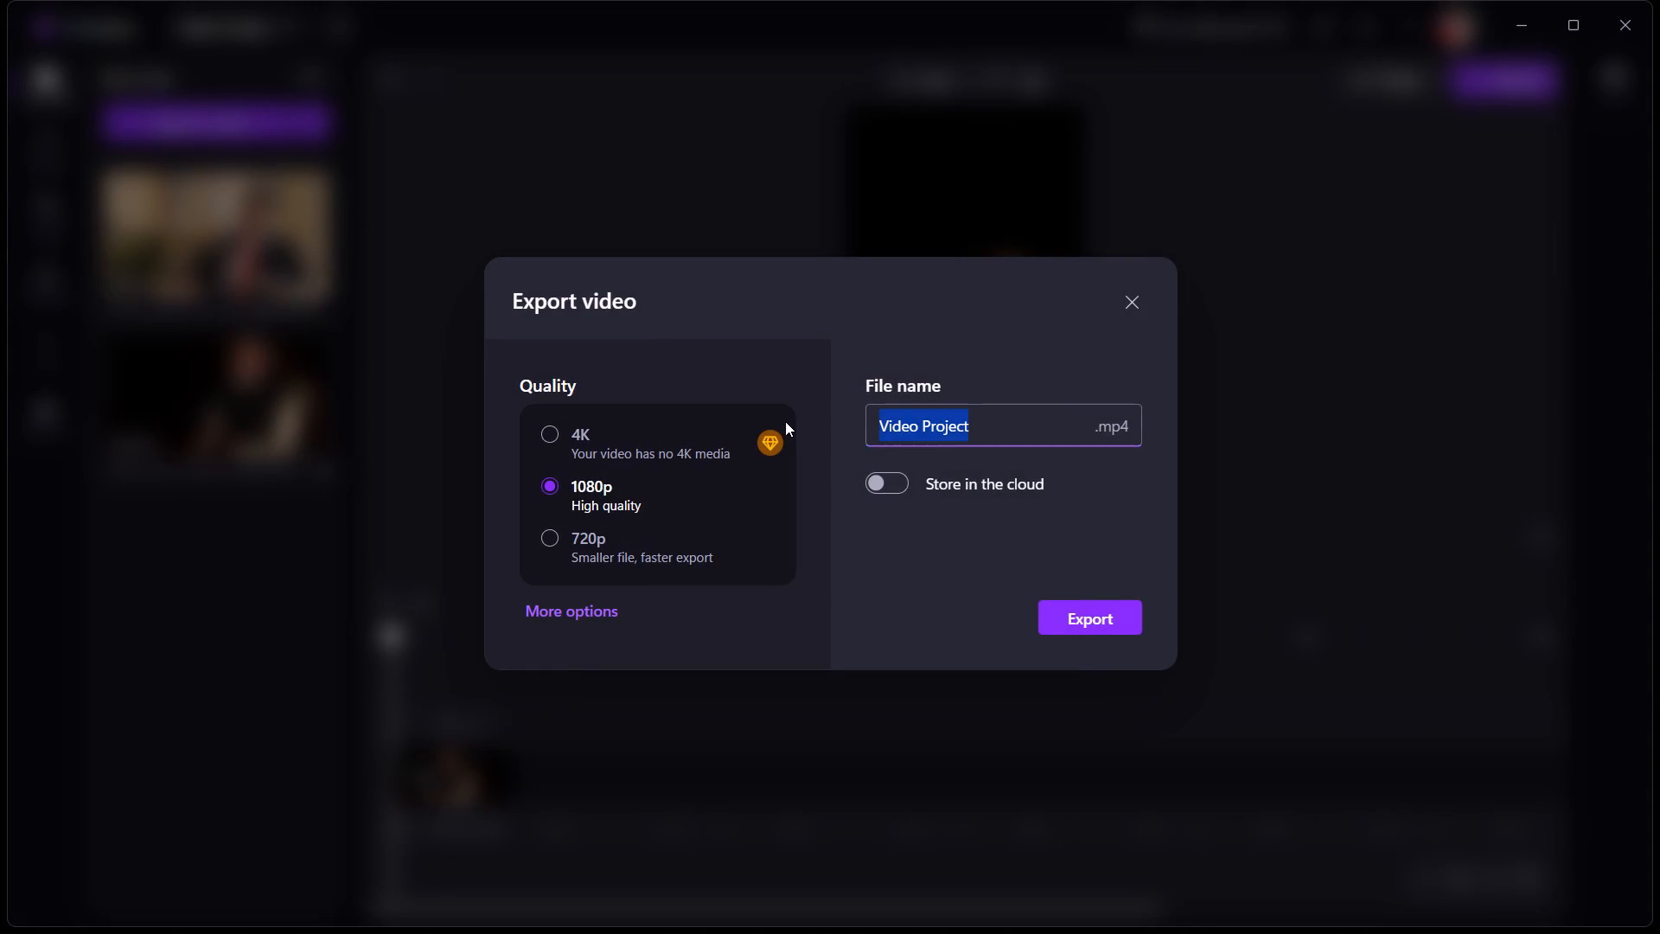
left_click_drag(785, 421, 783, 421)
key("BackSpace")
key("2")
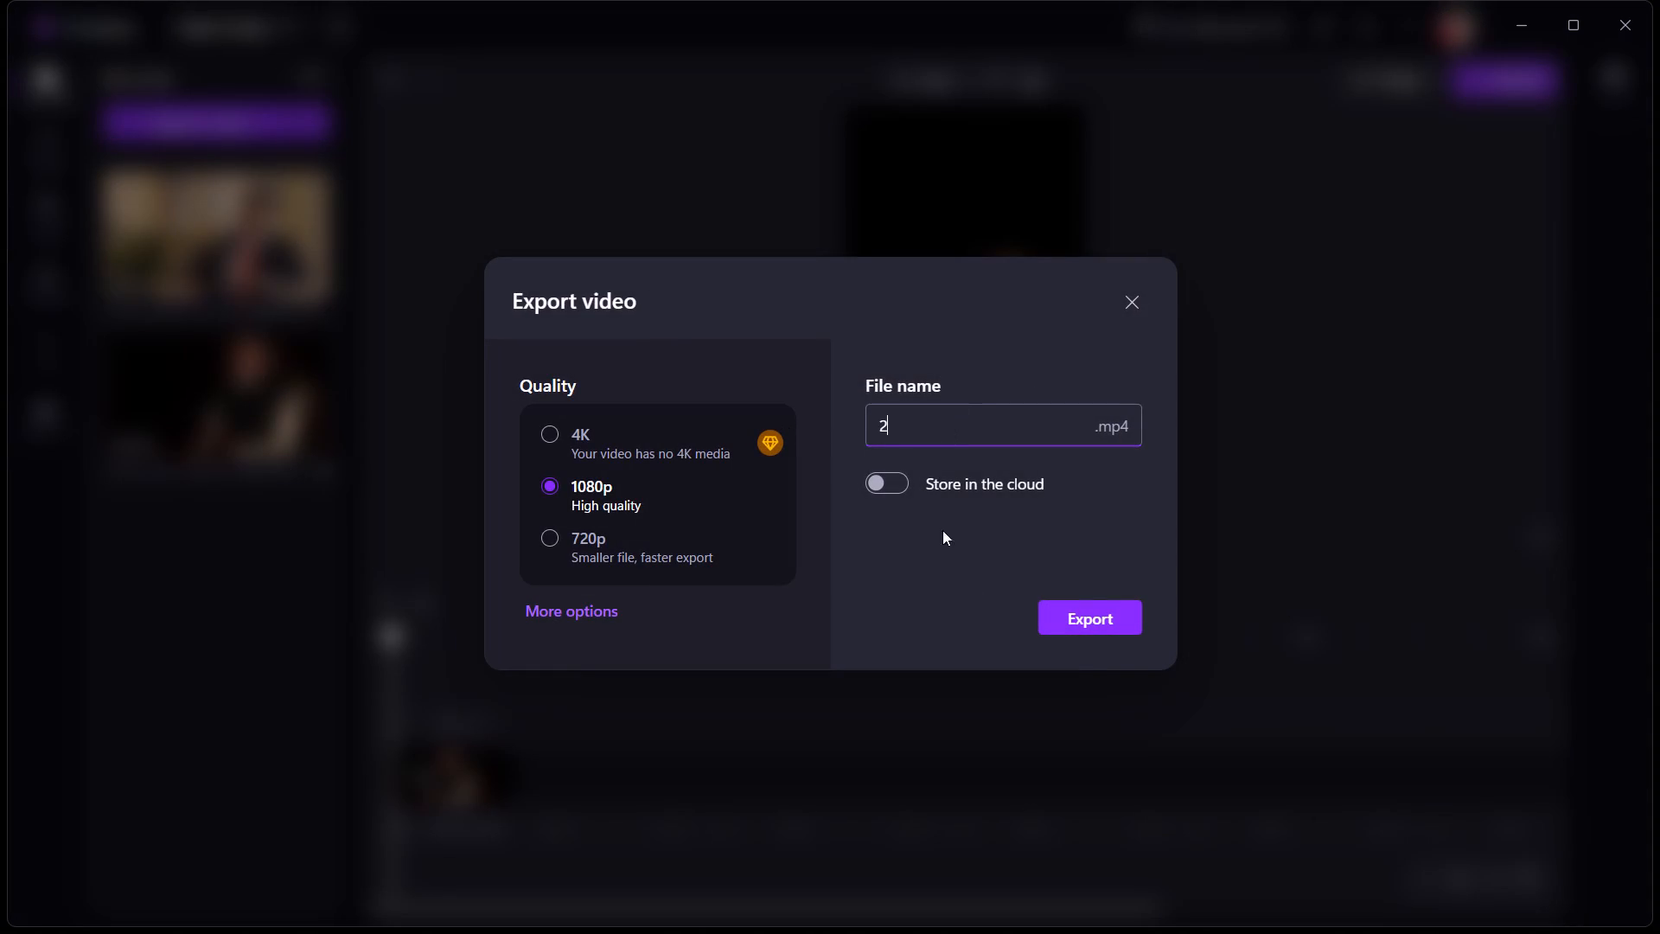
left_click(1097, 617)
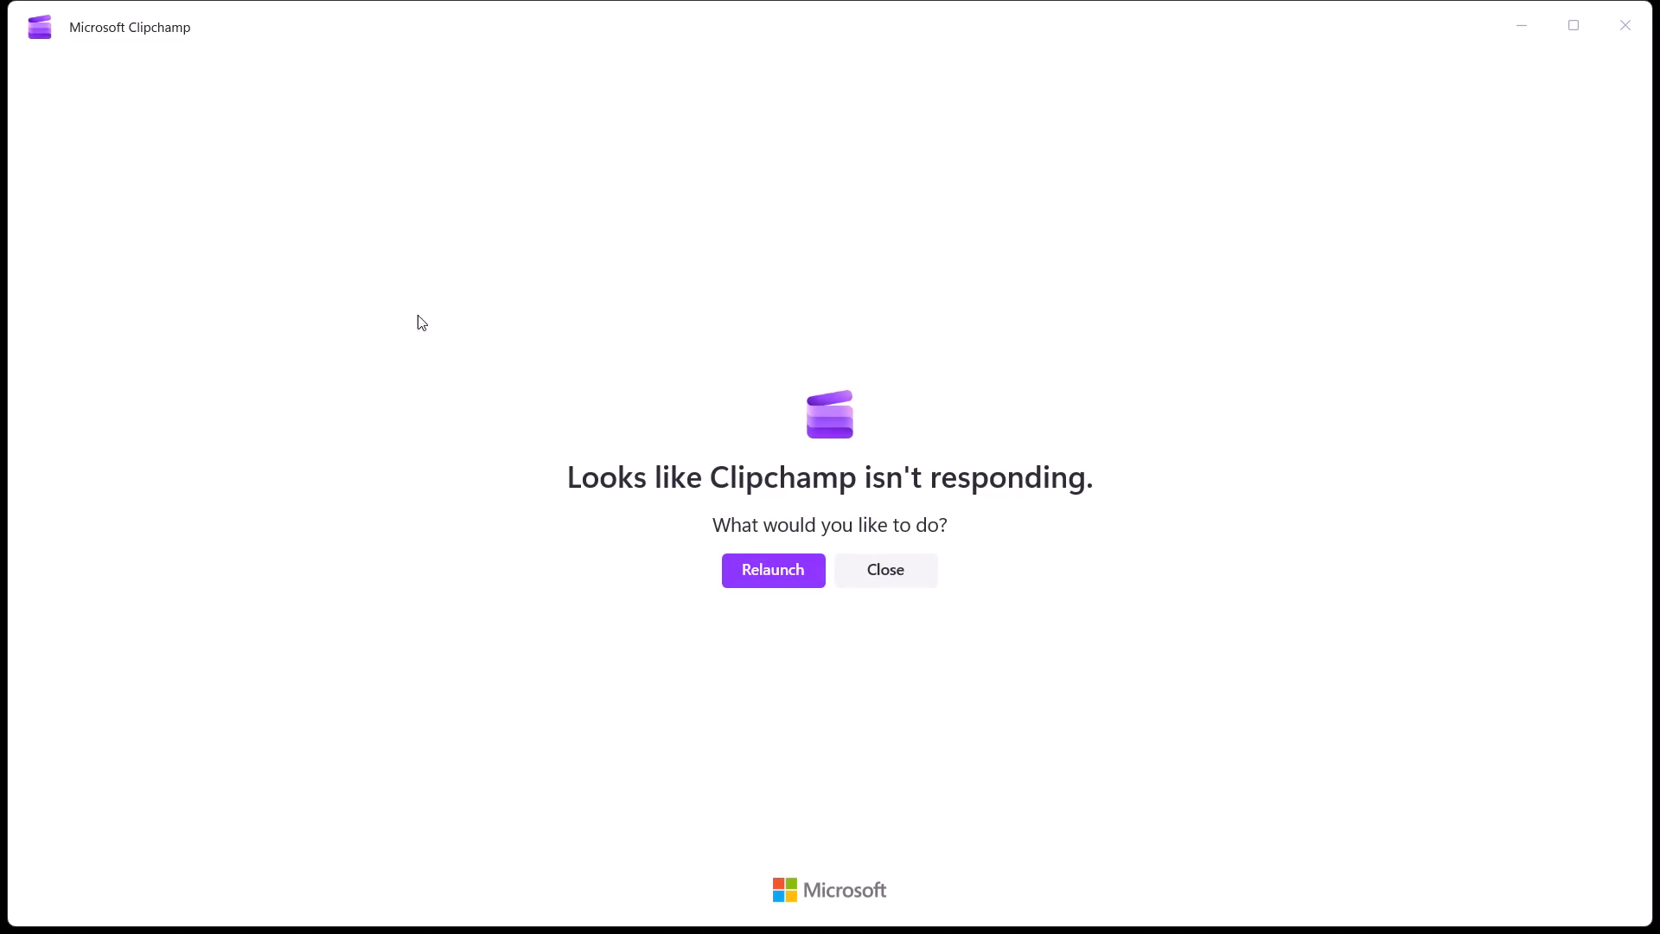
Relaunch the unresponsive app.
left_click(776, 572)
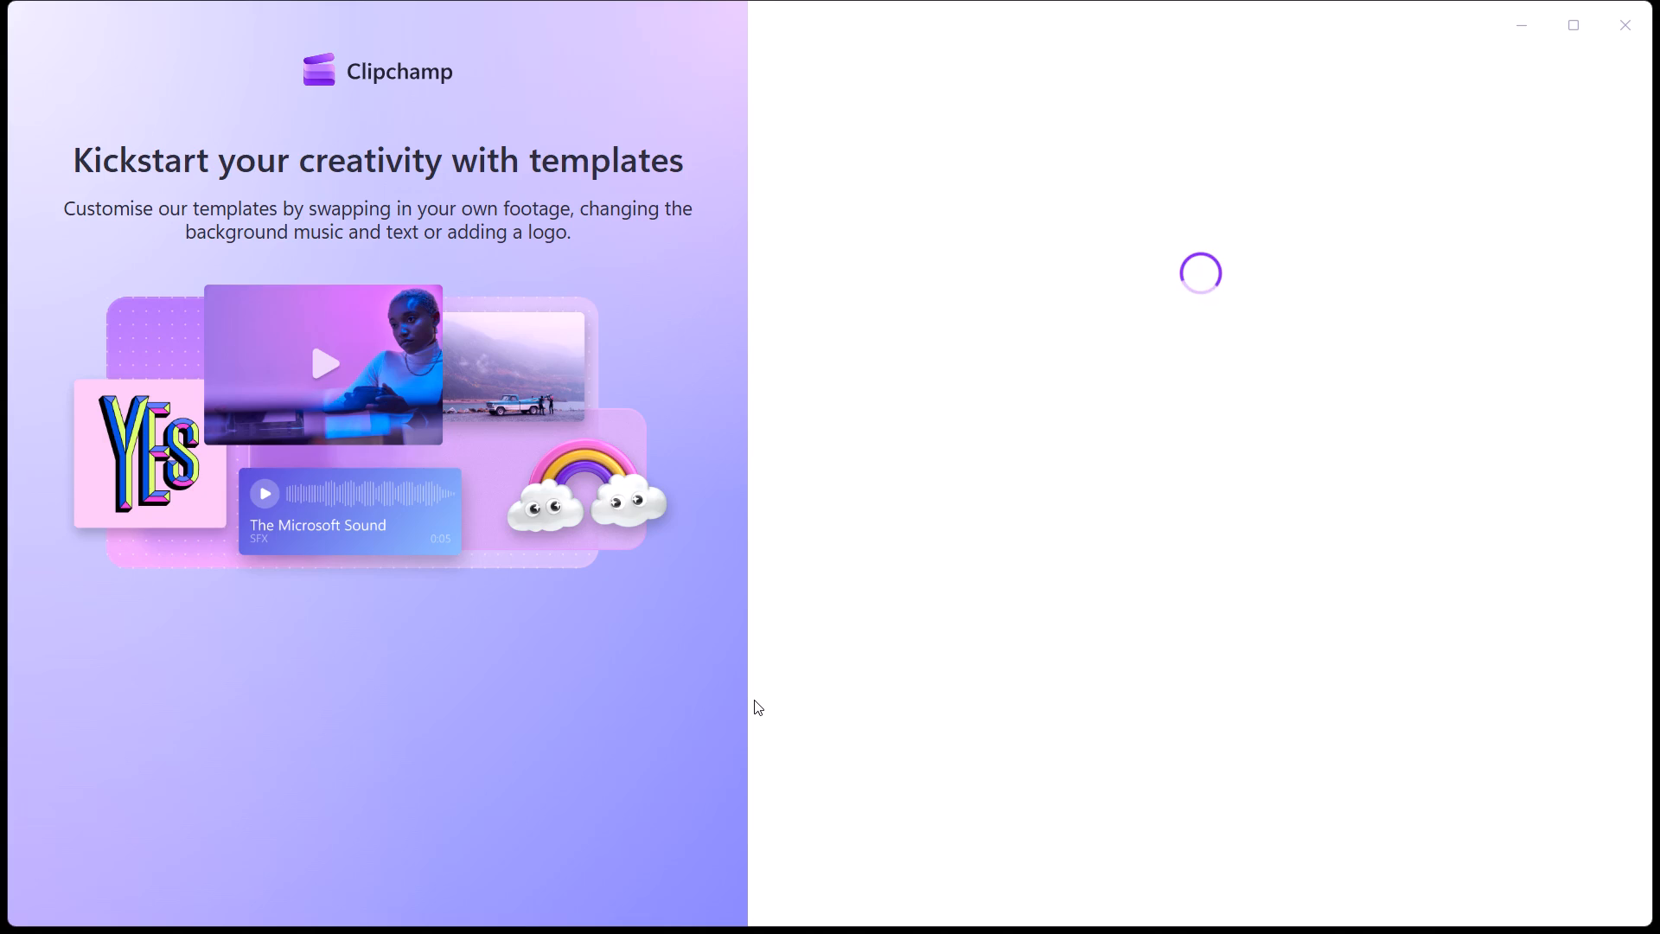
Reopen the saved Video Project from the list of videos.
scroll(689, 803, "down", 2)
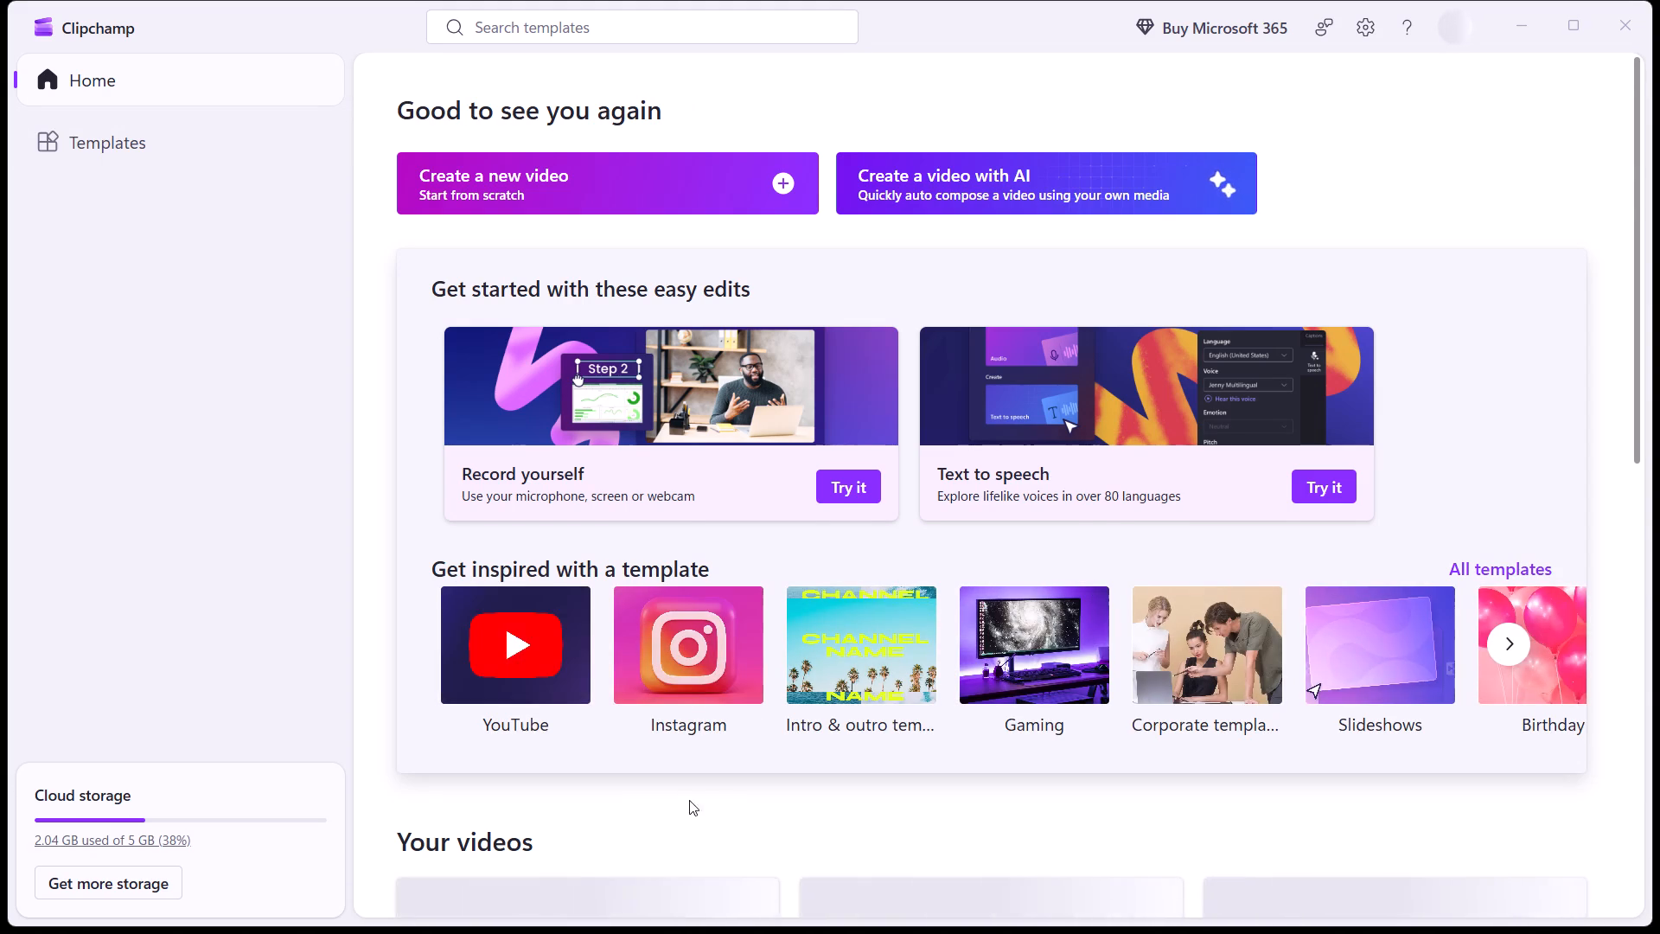
scroll(689, 800, "down", 1)
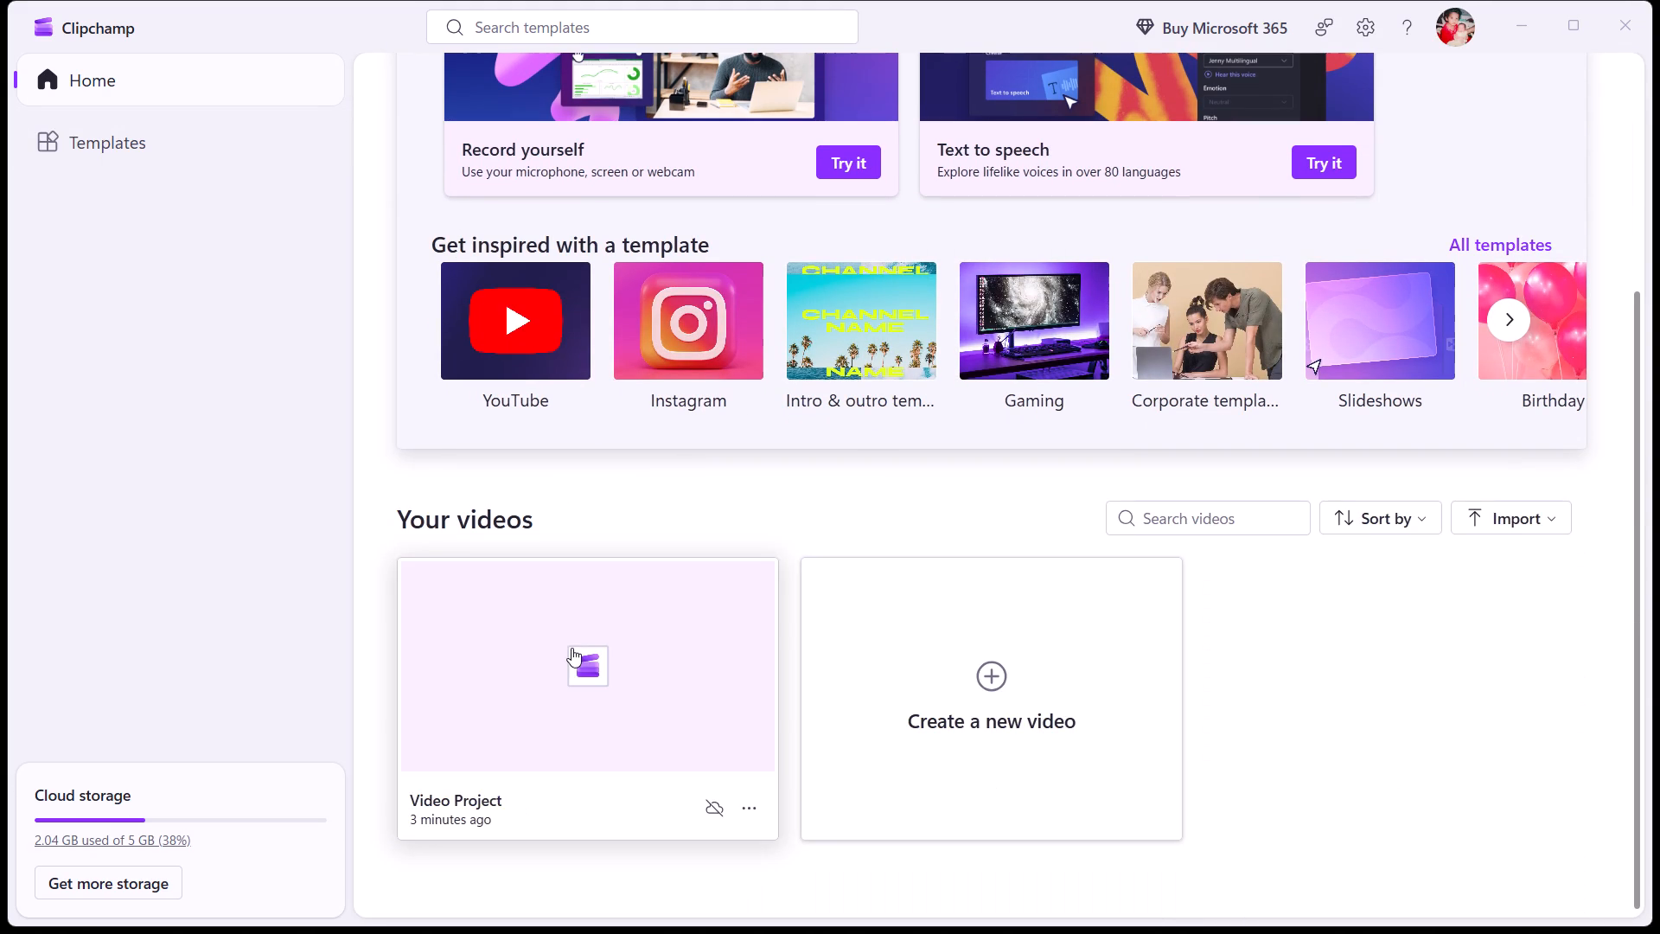
left_click(571, 648)
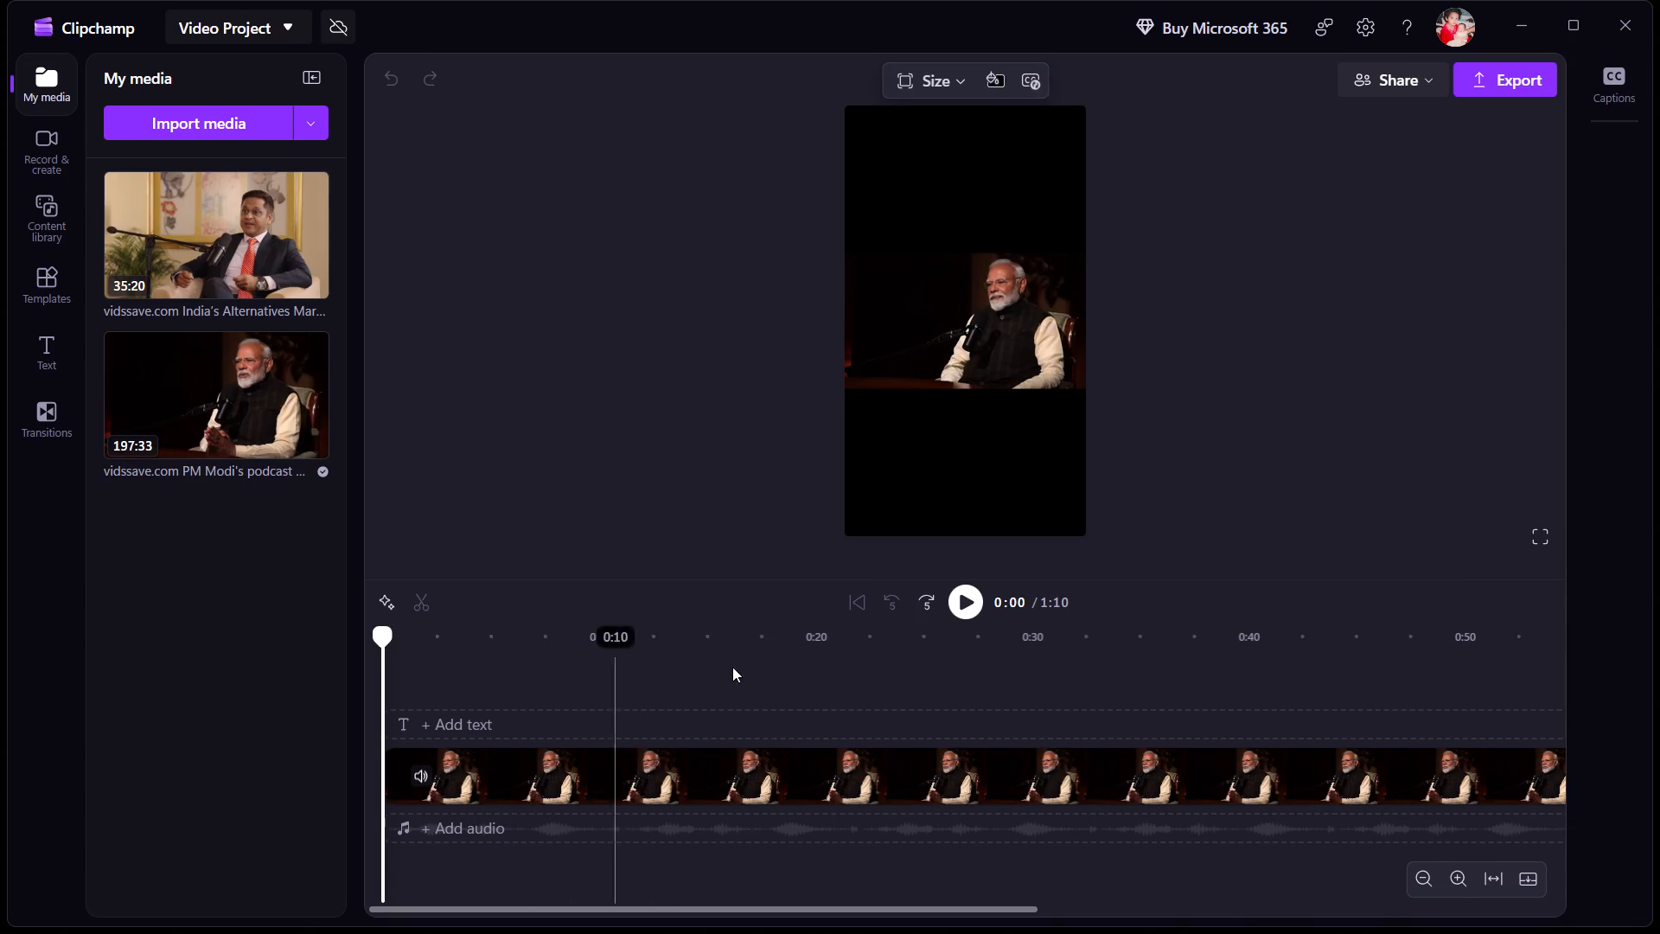
Export the trimmed clip at 1080p as an MP4 with the file name 2, then dismiss the download notice.
left_click(1521, 76)
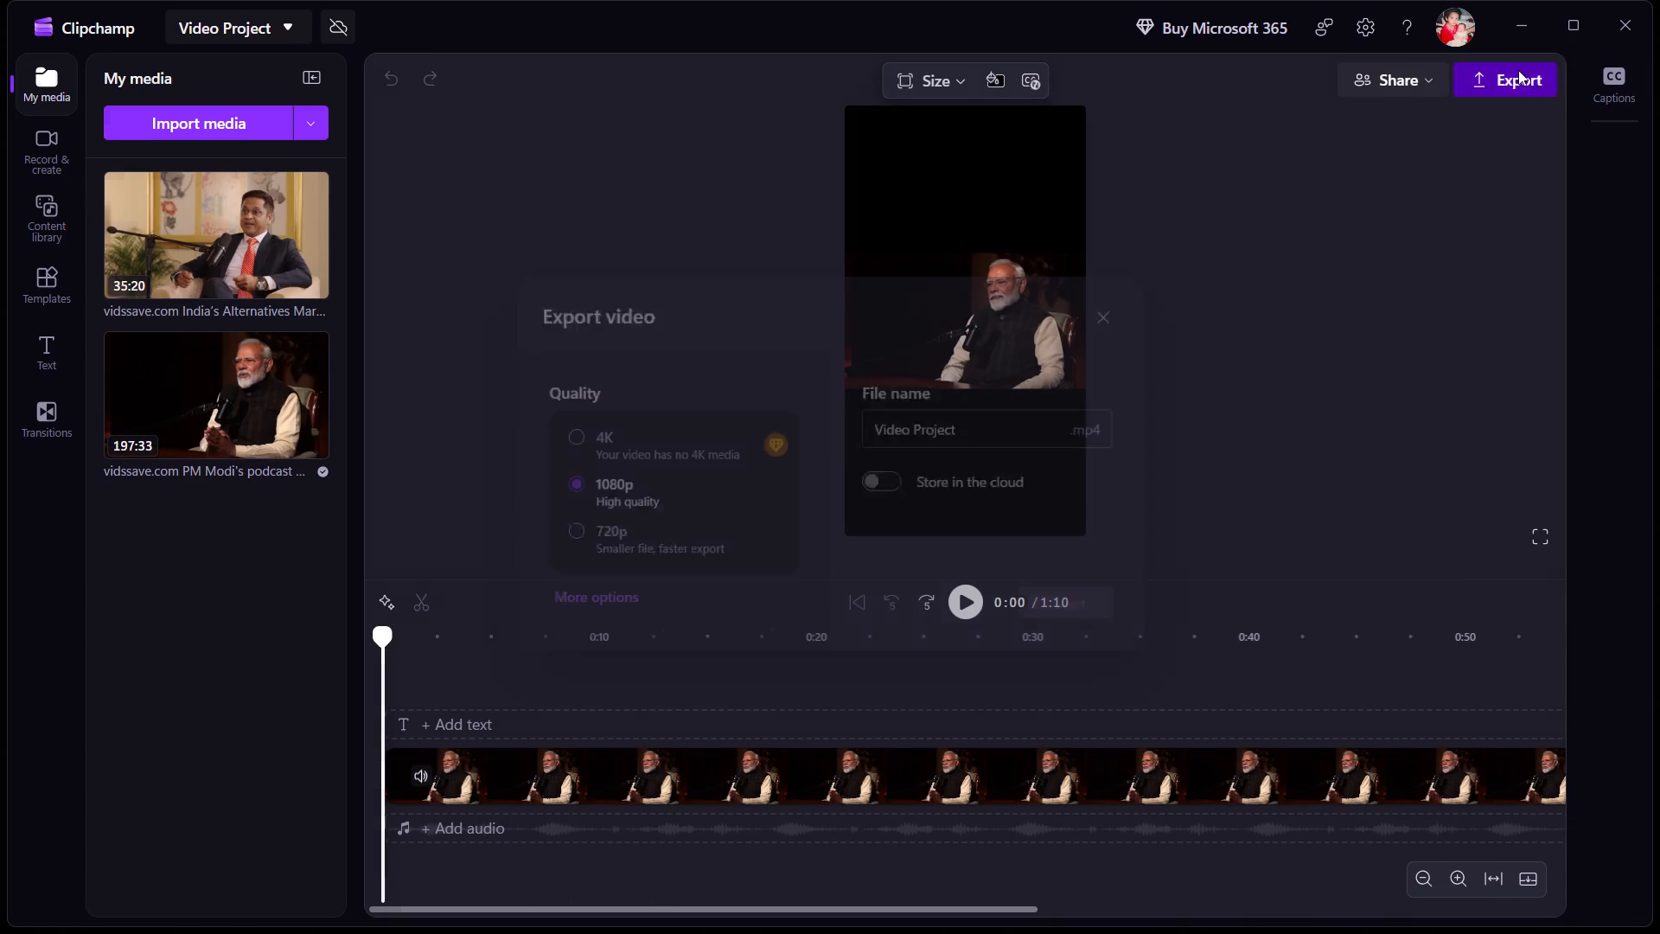
left_click_drag(1015, 427, 820, 418)
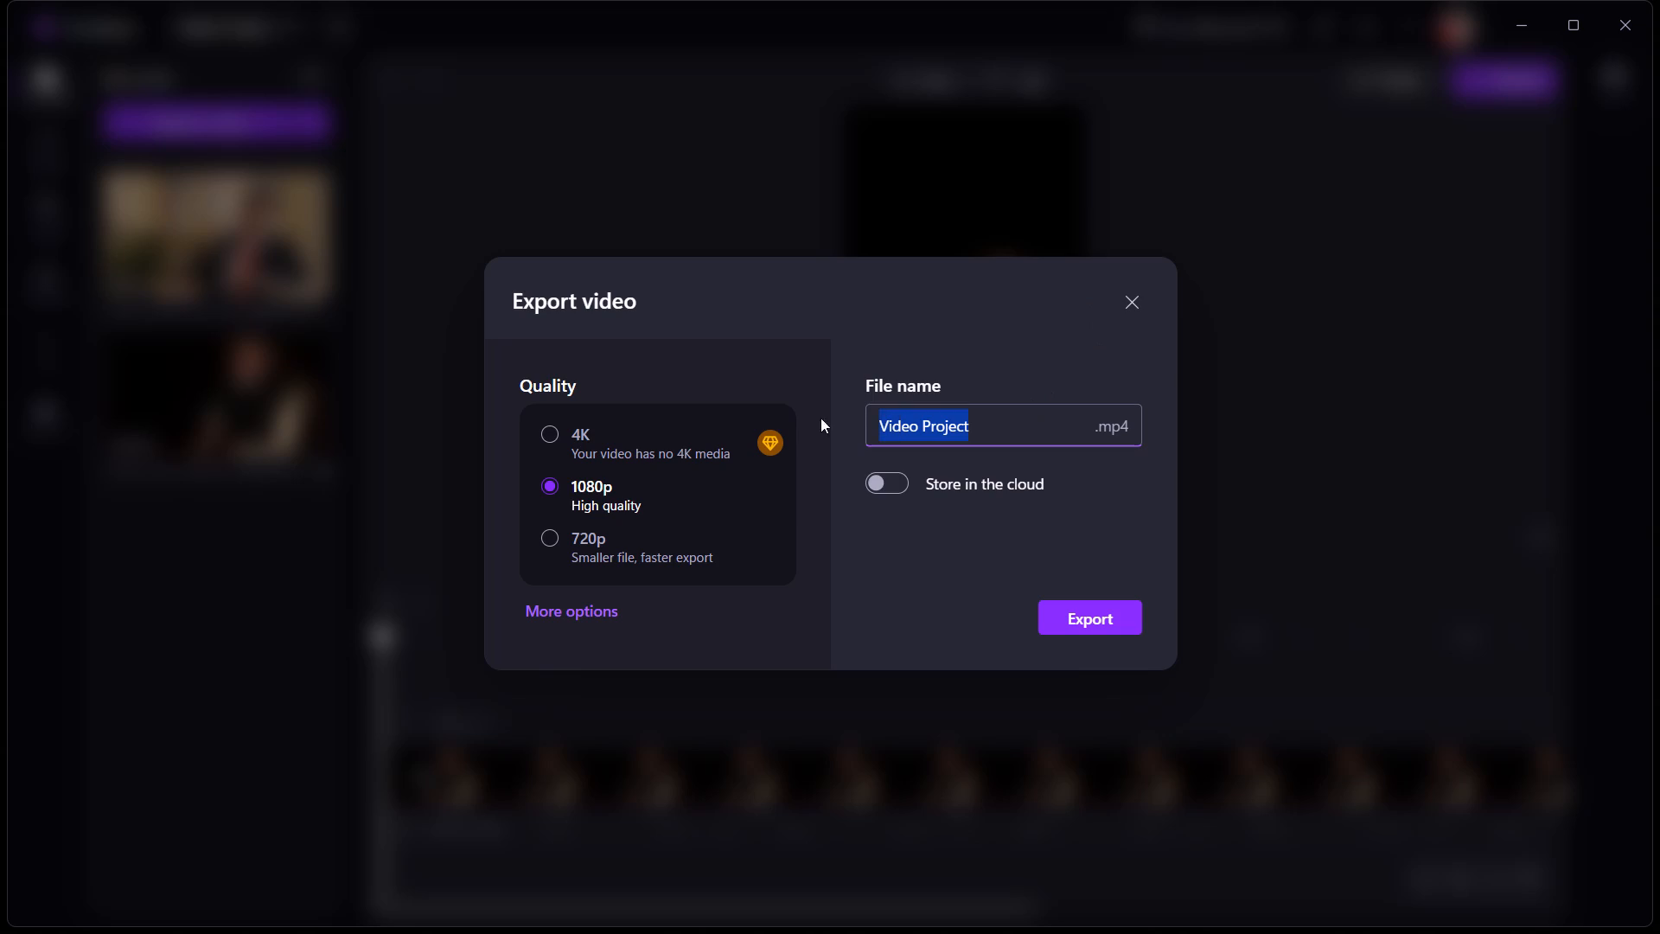
left_click_drag(820, 418, 769, 414)
key("BackSpace")
key("2")
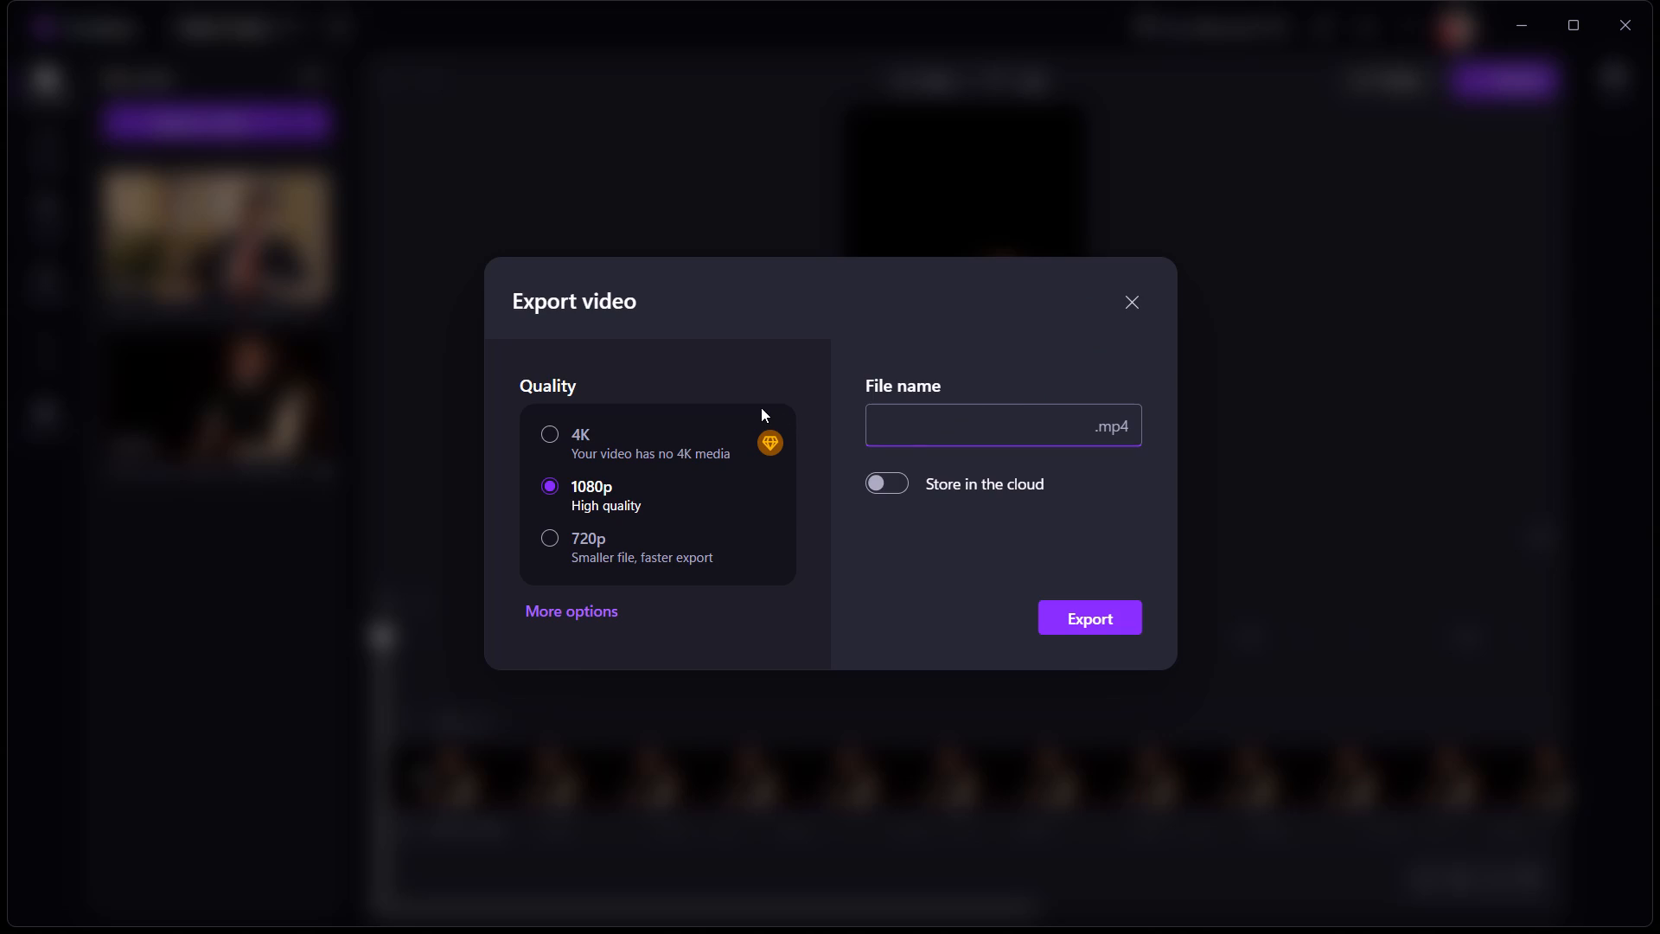
left_click(1077, 612)
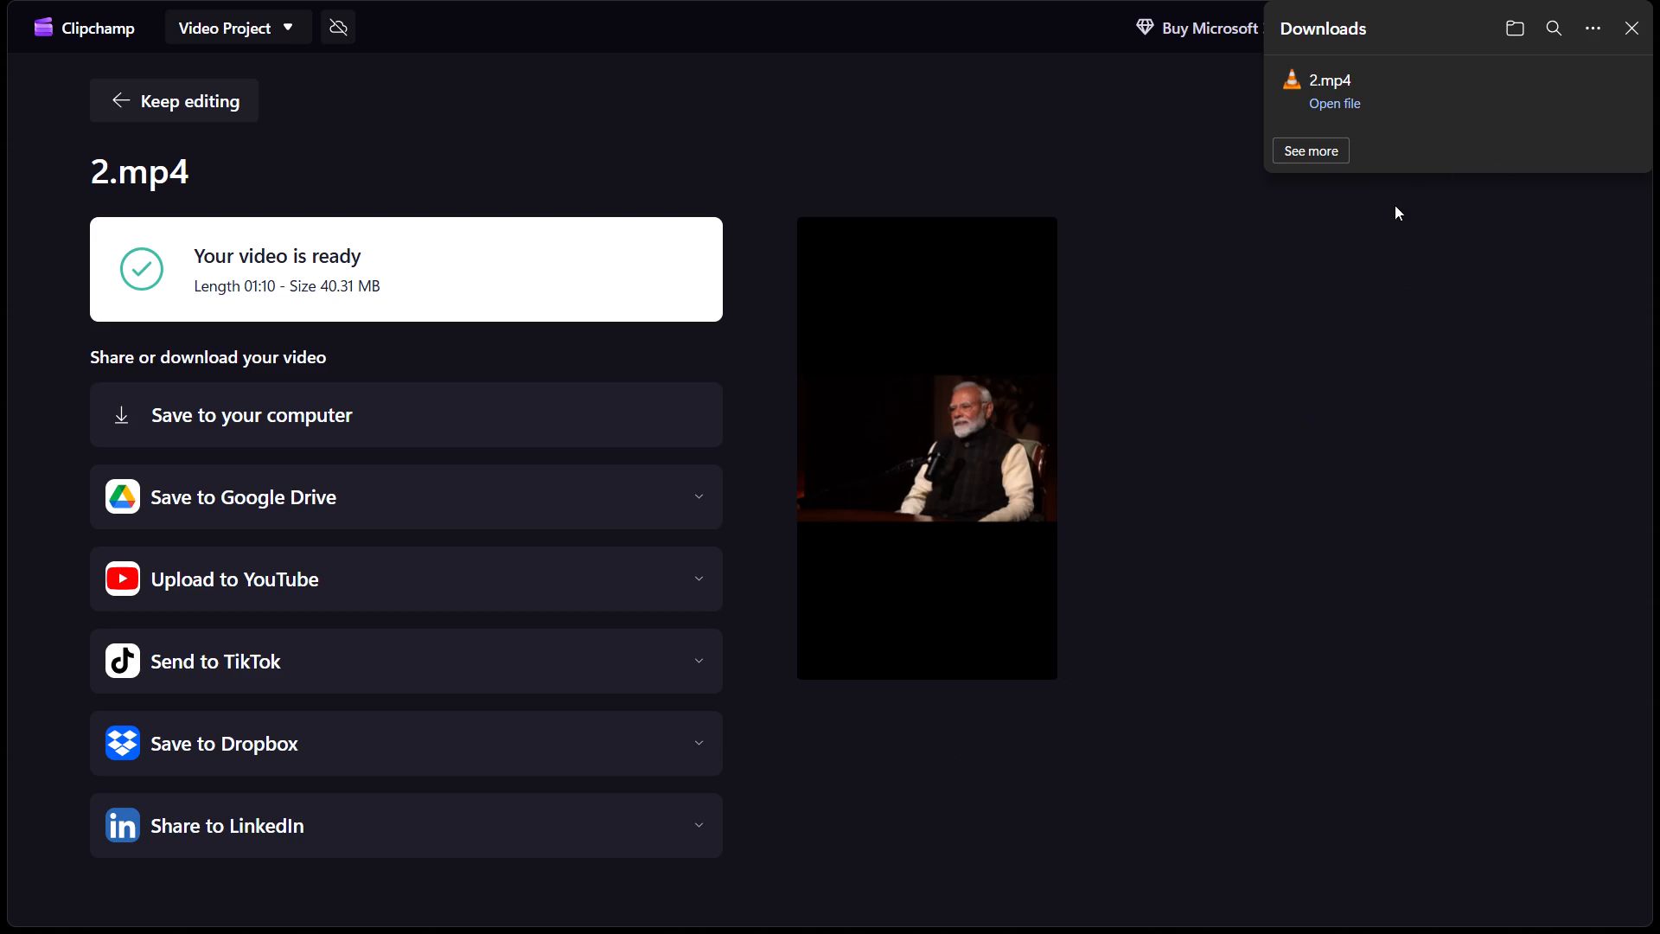
left_click(1635, 23)
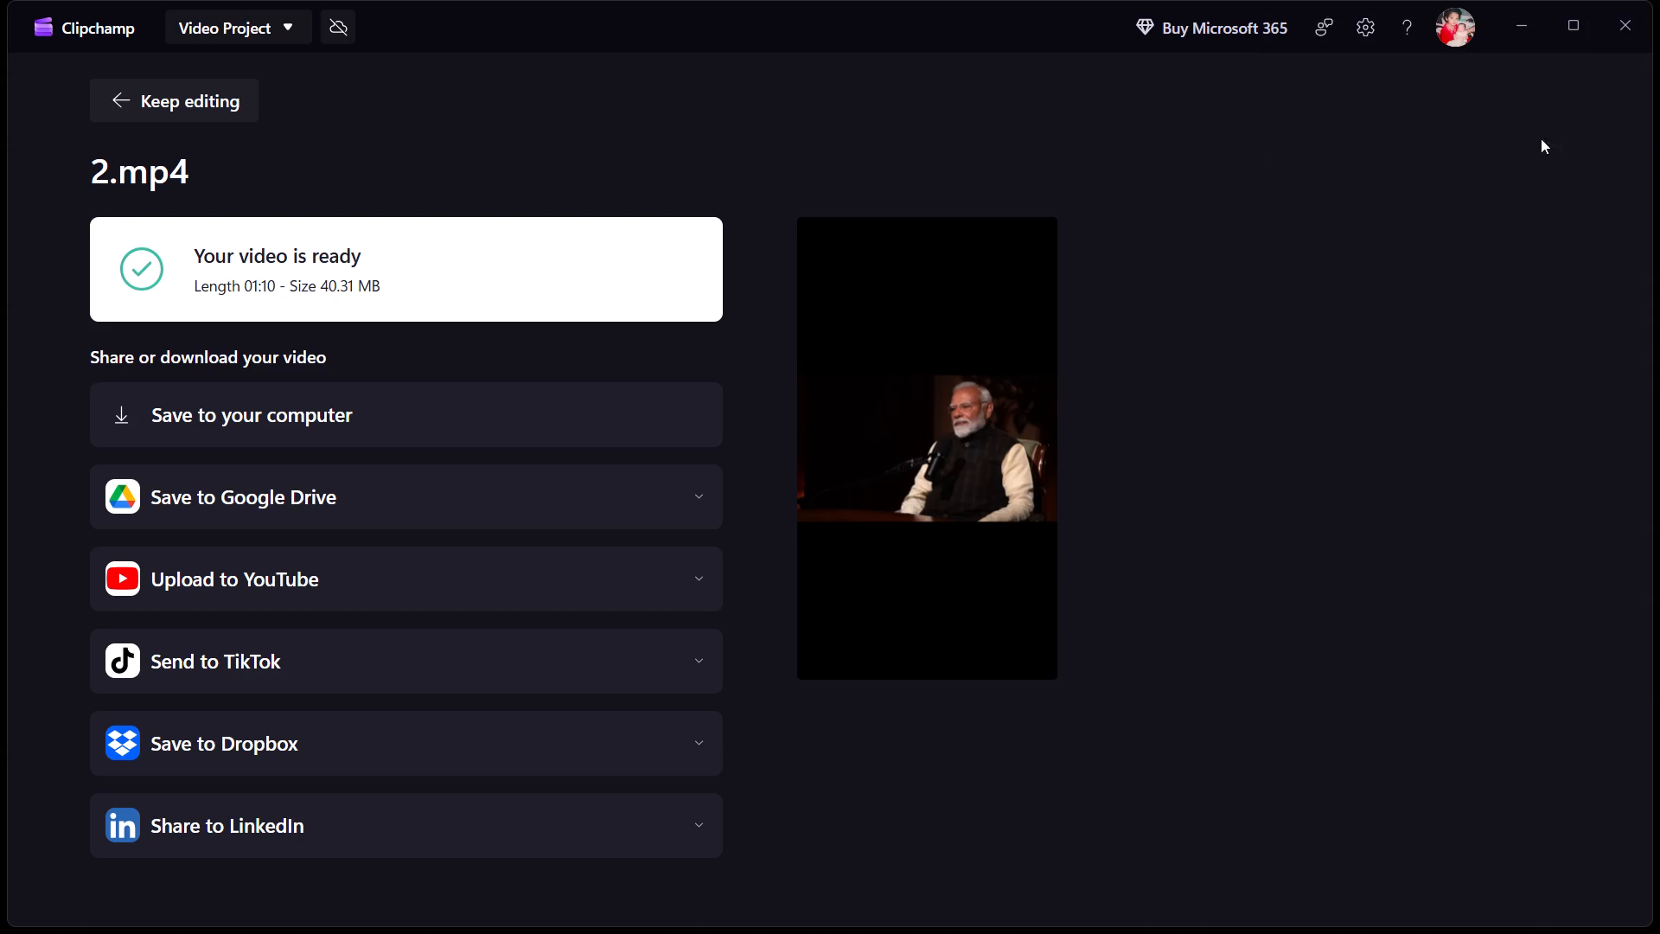
Return to editing and delete the exported clip from the timeline.
left_click(148, 107)
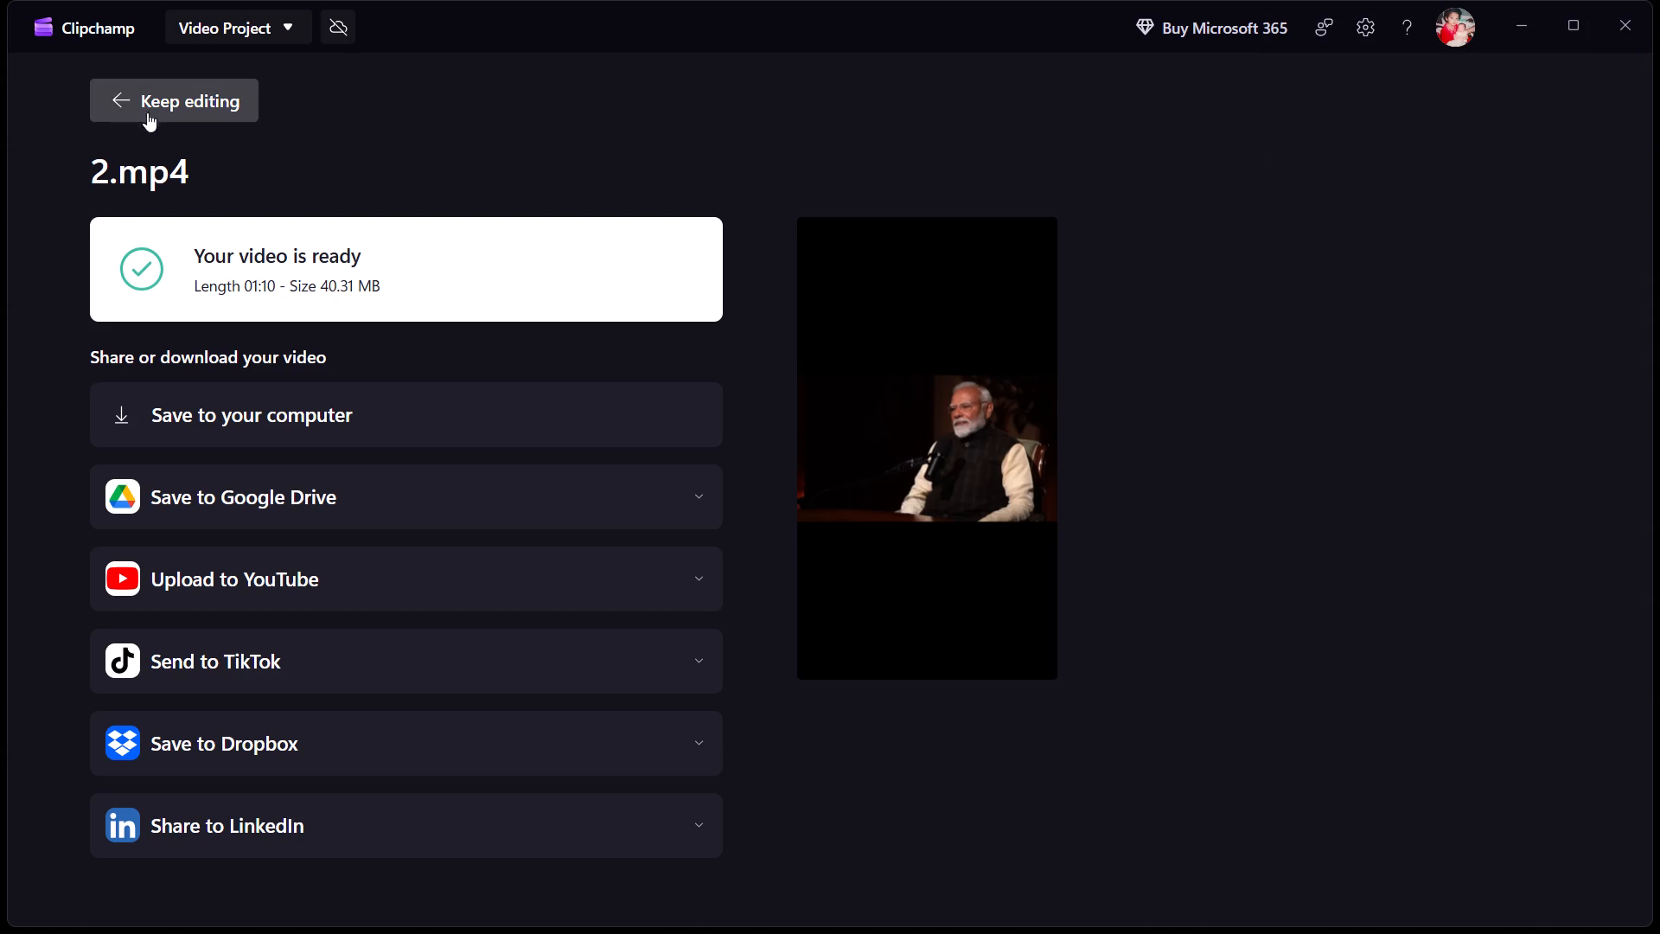
left_click(610, 767)
right_click(610, 767)
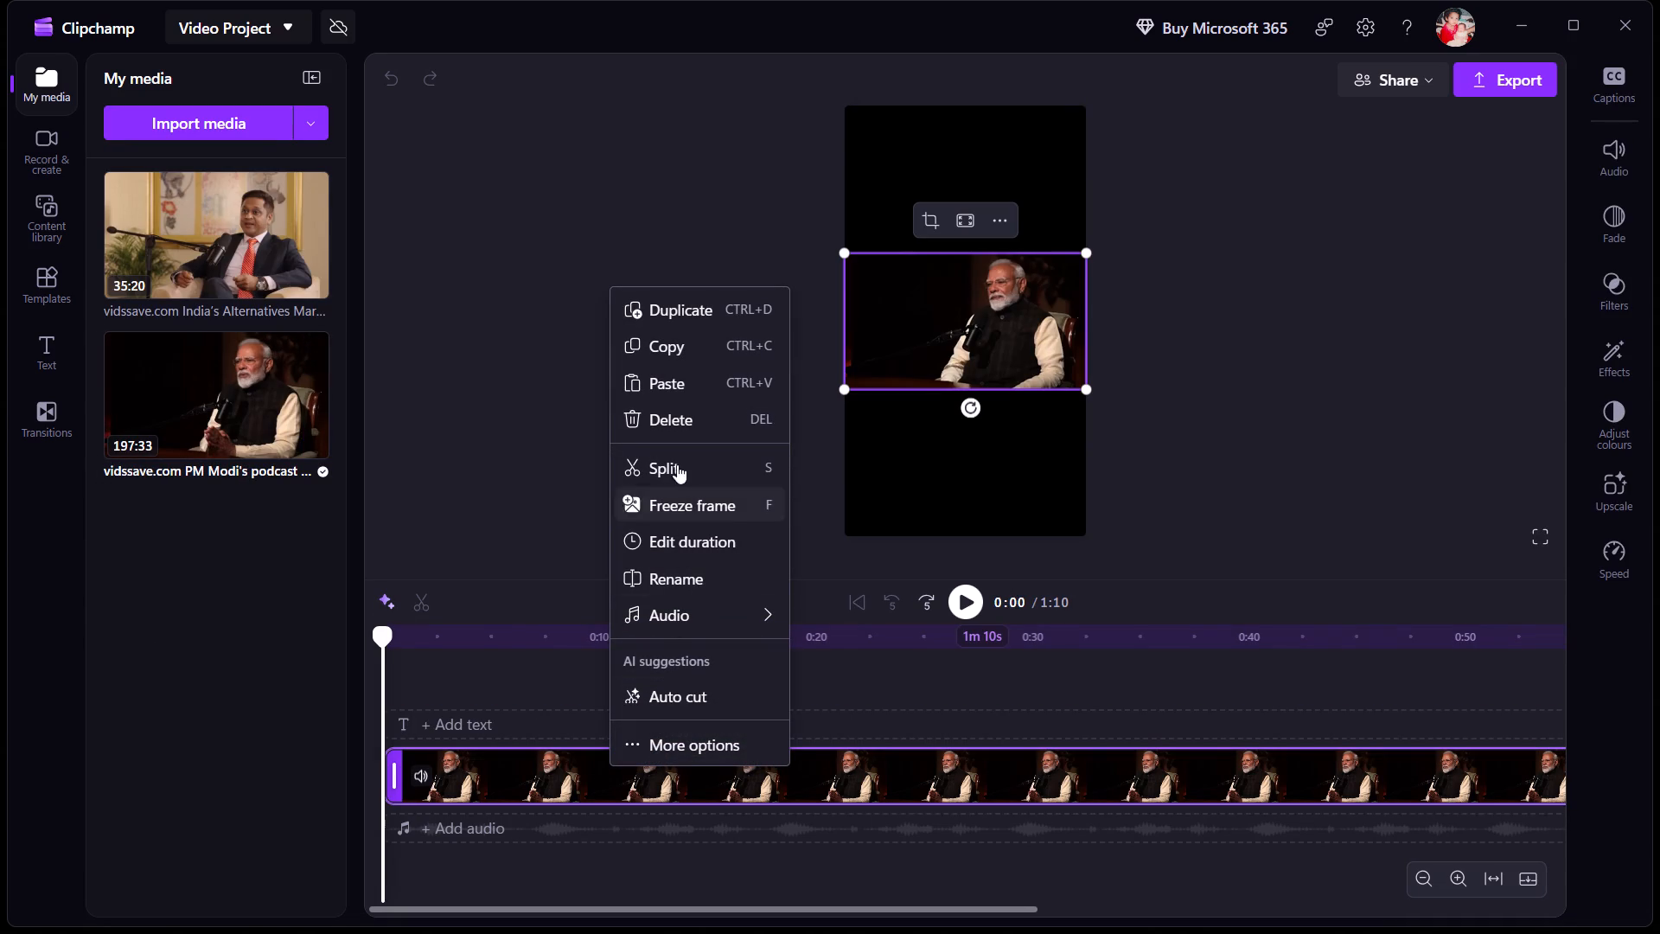
left_click(673, 428)
Add the full PM Modi podcast video from the project media to the start of the empty timeline.
left_click_drag(195, 378, 359, 591)
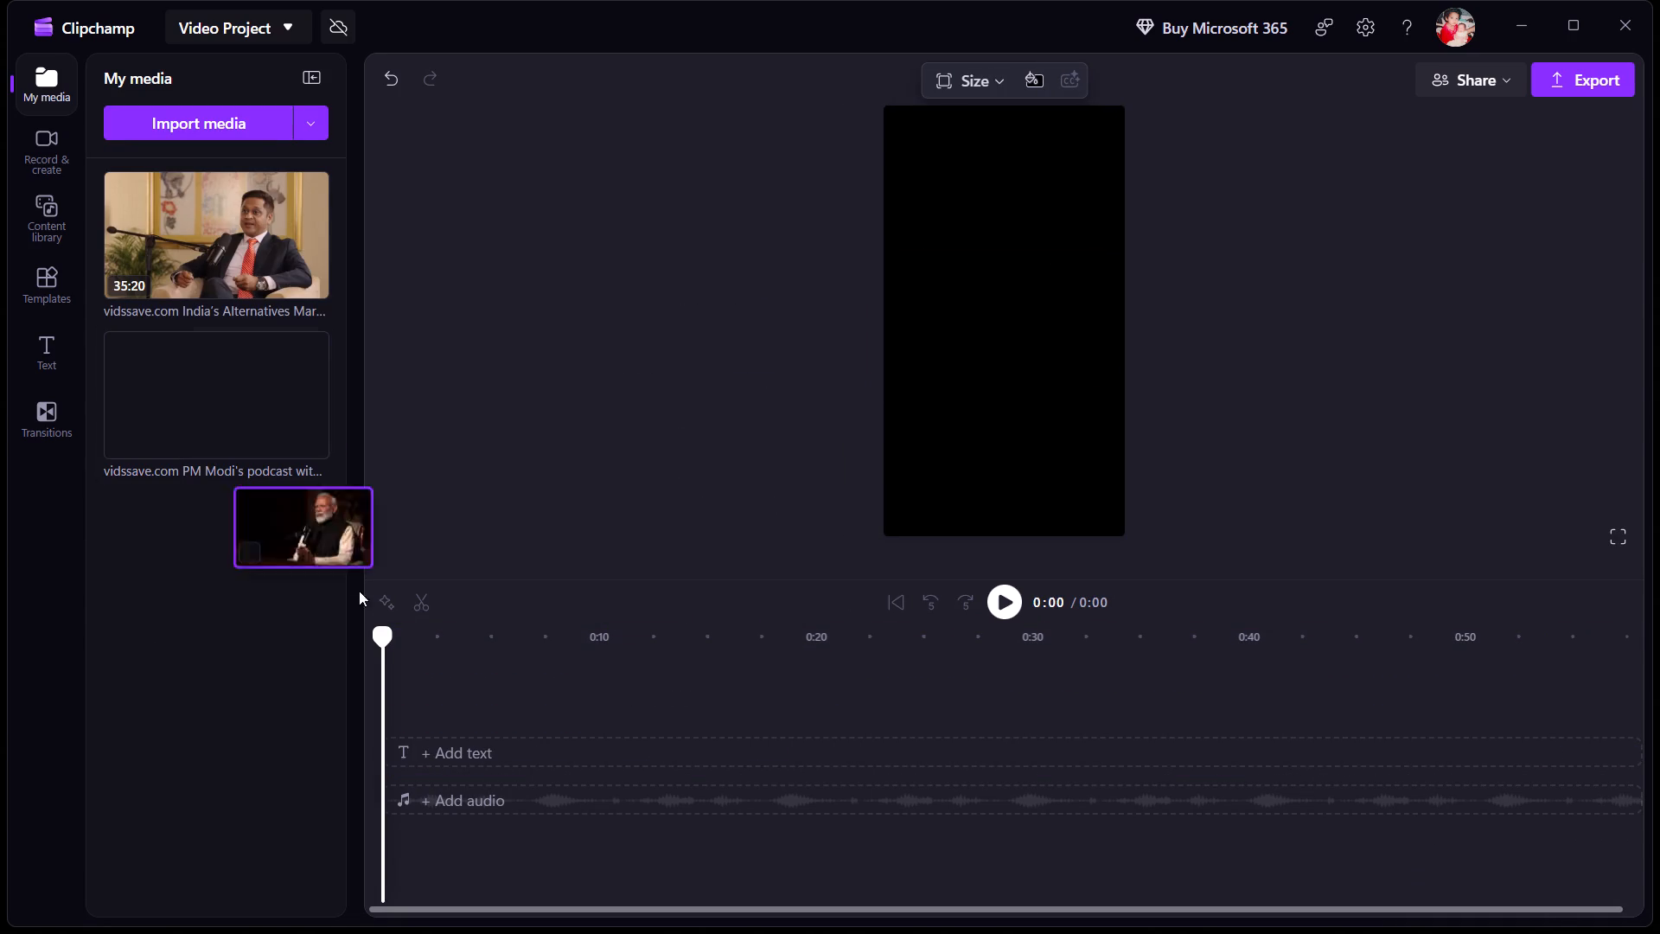
left_click_drag(359, 591, 464, 815)
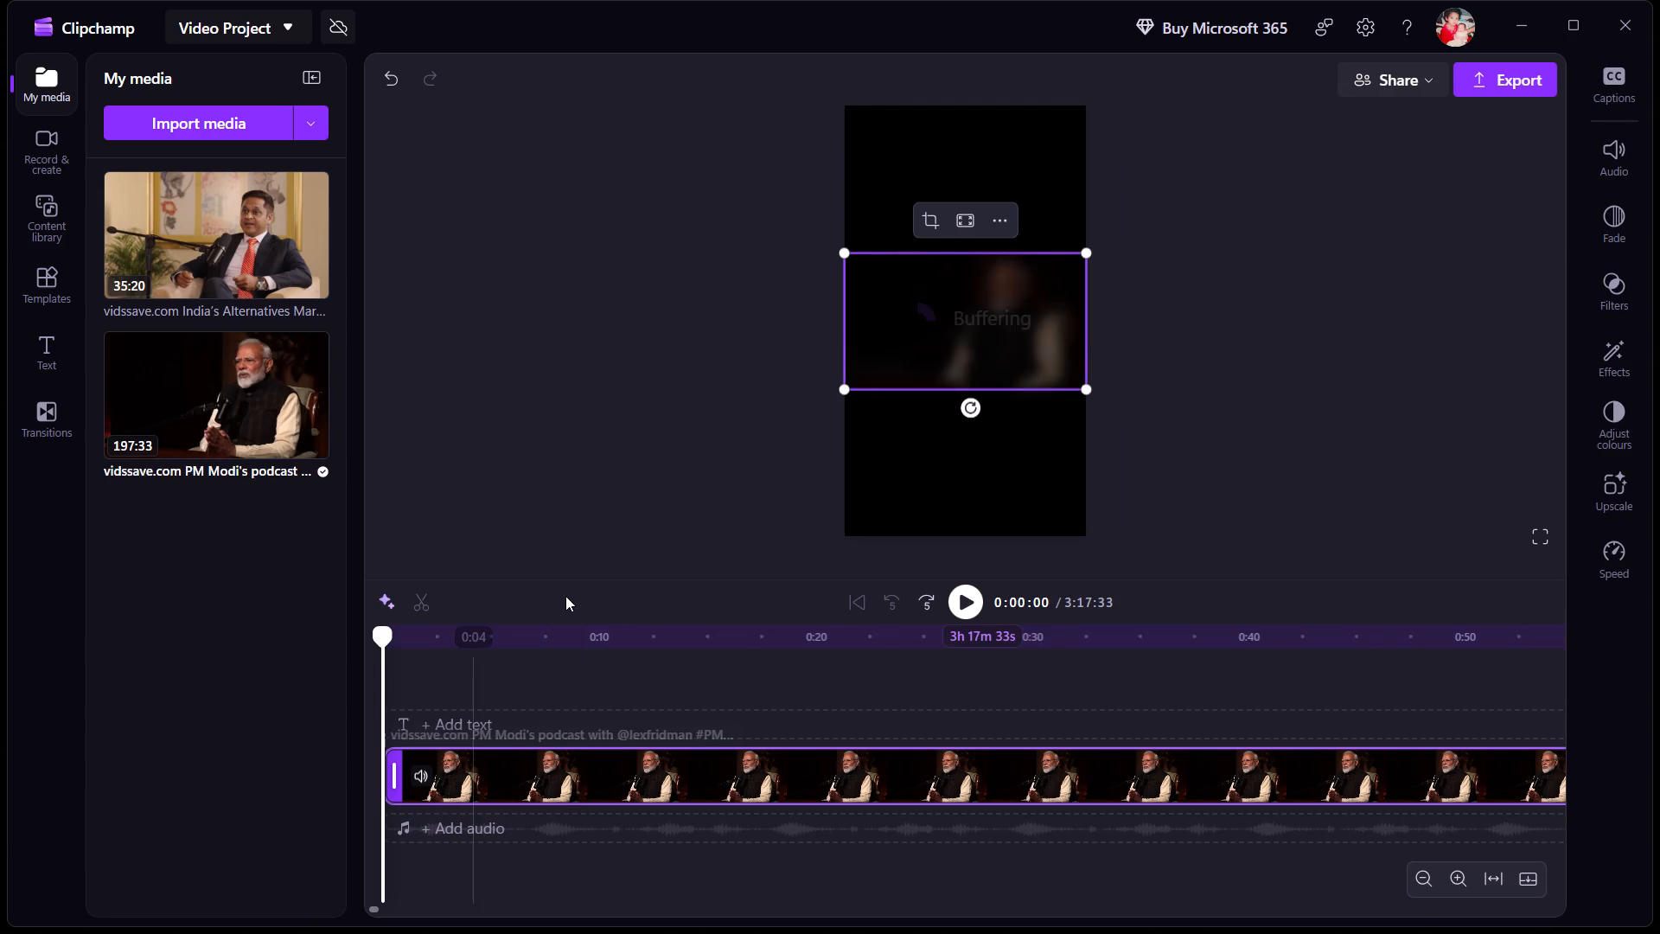
Switch to Clips.txt in Notepad, highlight moment 3's time range 15:09–16:00, and return to the video editor.
key("alt+Tab")
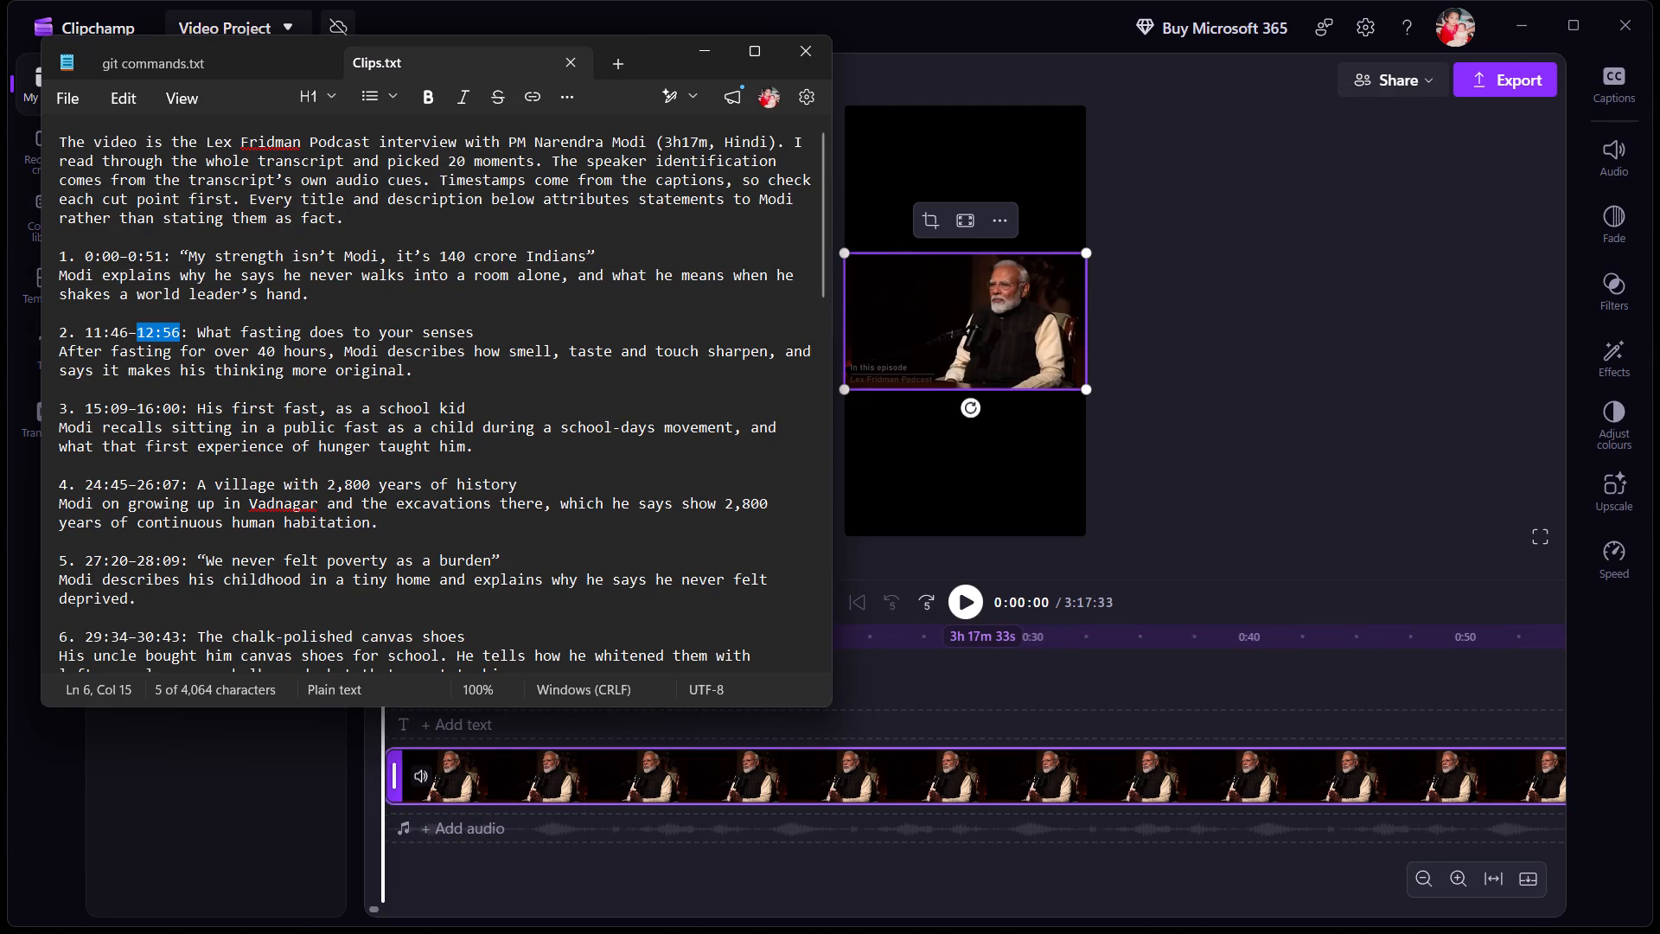
left_click_drag(180, 410, 86, 409)
left_click(1218, 381)
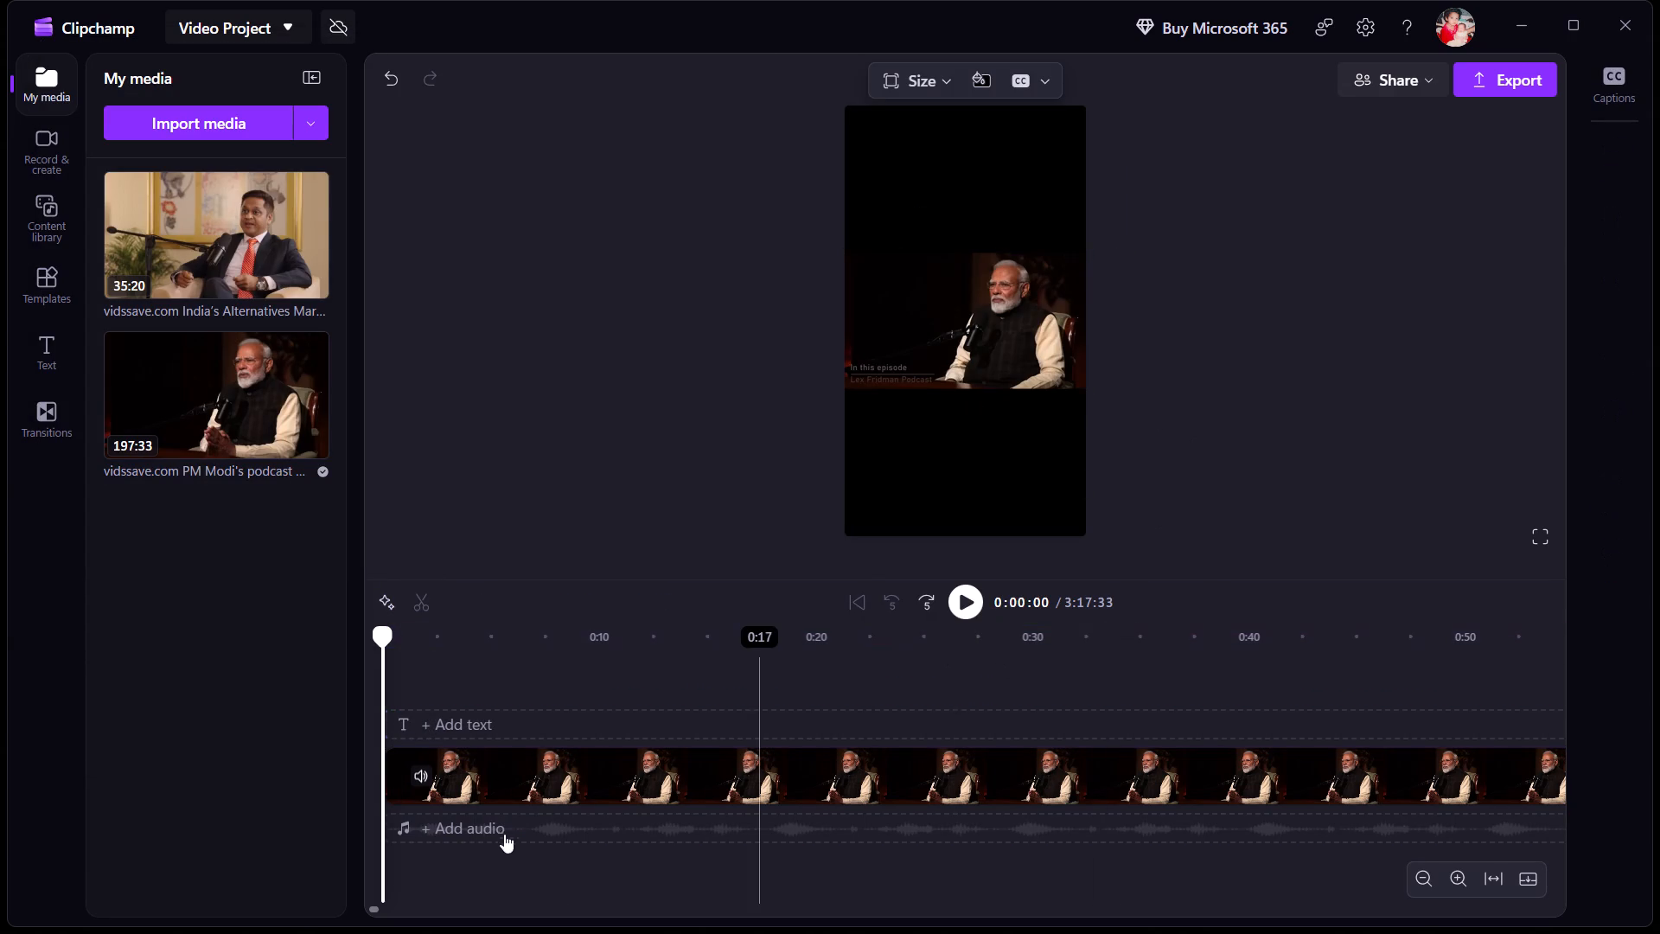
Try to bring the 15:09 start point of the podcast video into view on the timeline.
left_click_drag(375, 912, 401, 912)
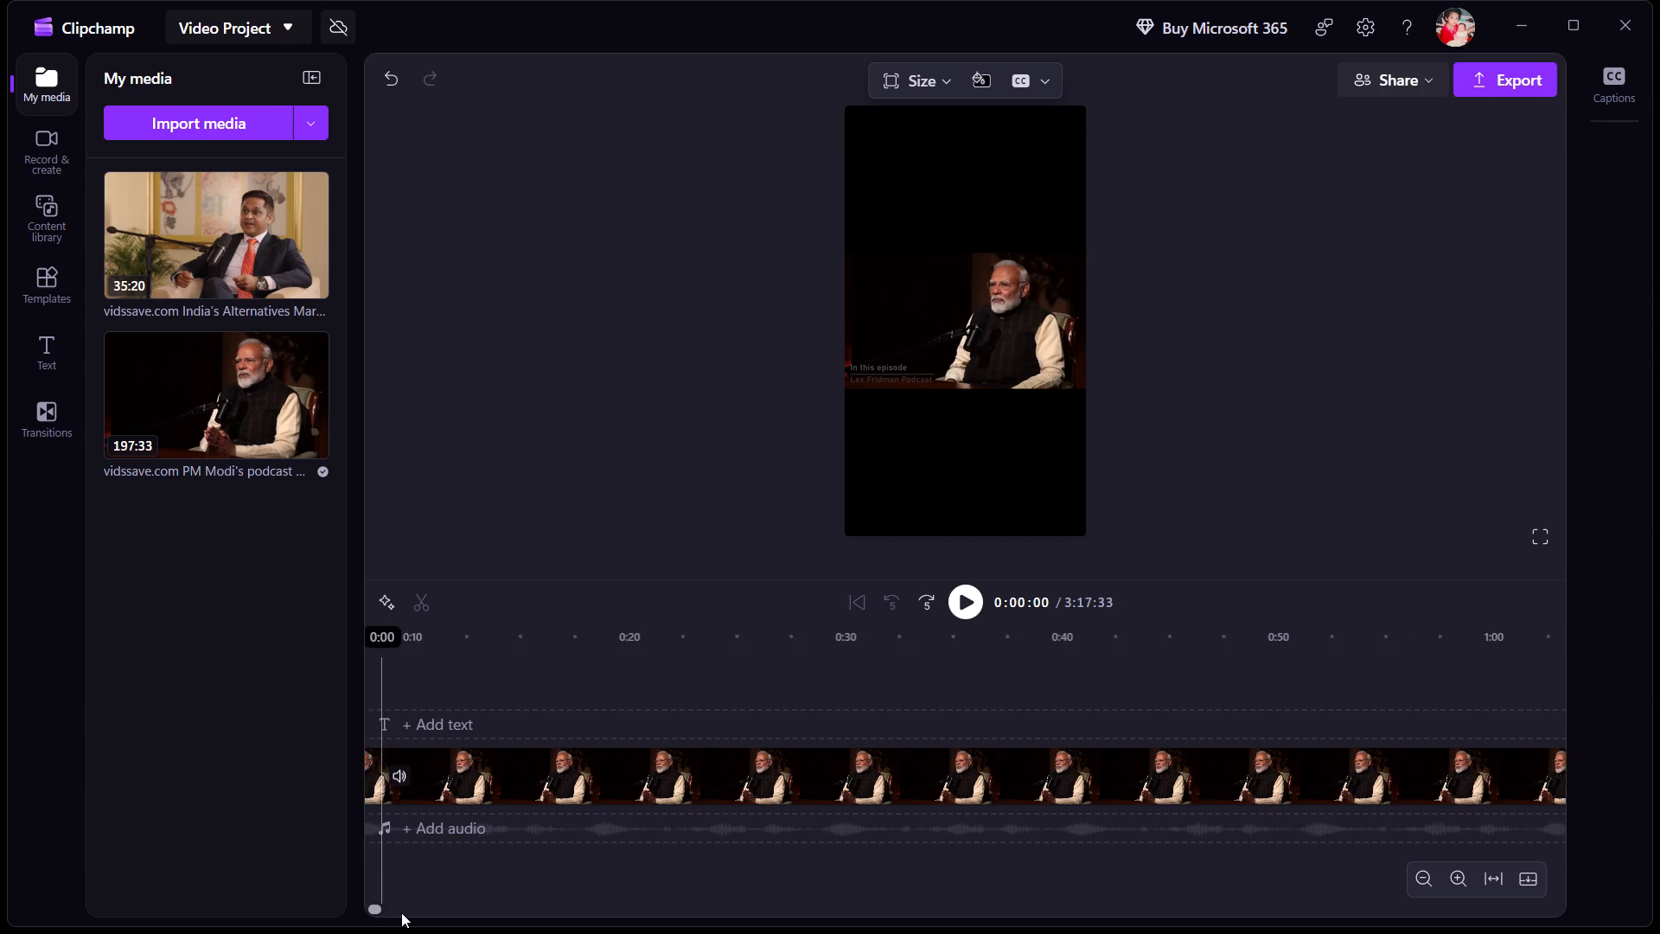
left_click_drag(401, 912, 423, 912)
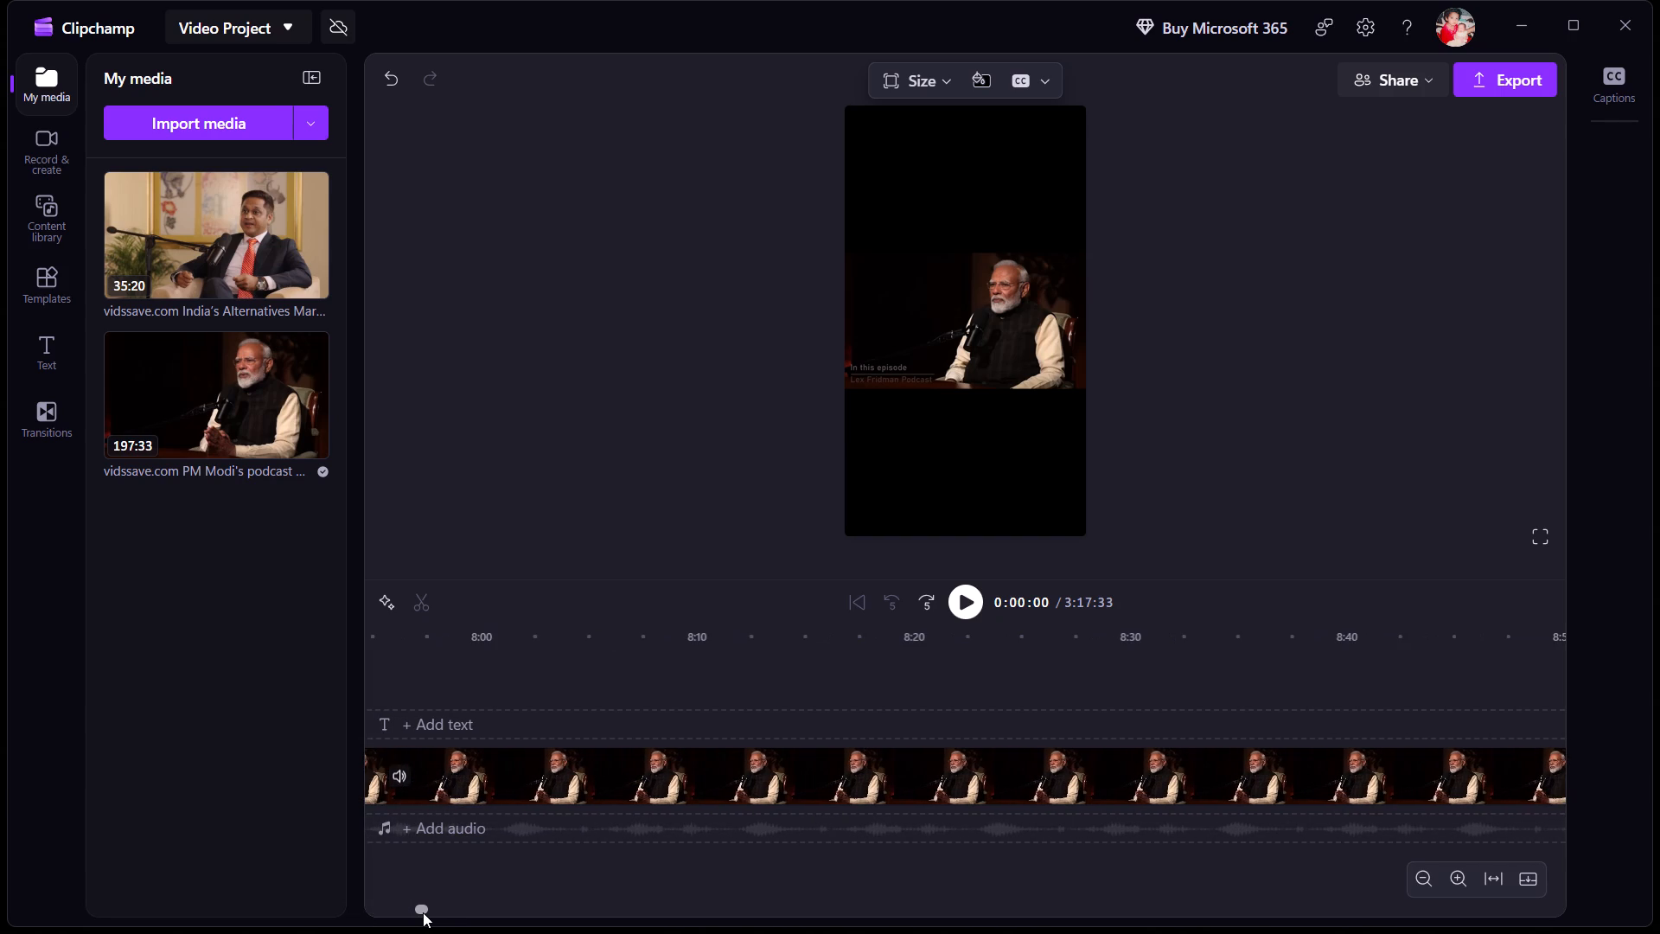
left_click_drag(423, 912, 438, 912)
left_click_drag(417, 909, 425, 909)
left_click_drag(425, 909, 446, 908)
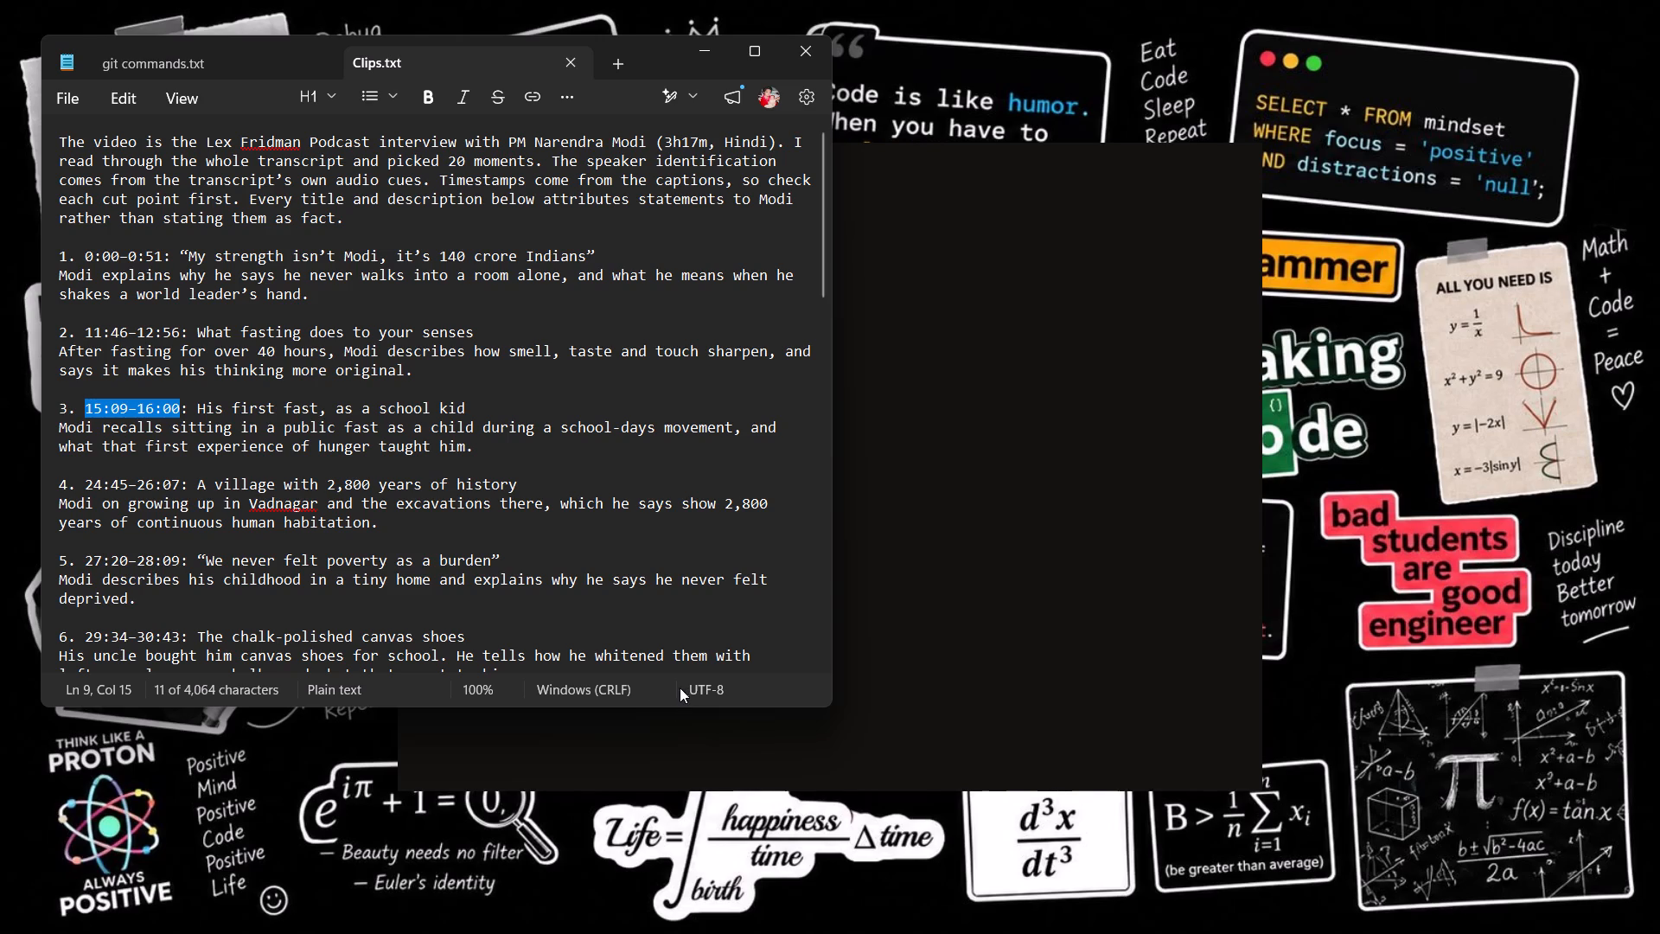
Relaunch Microsoft Clipchamp and reopen the saved Video Project.
left_click(566, 912)
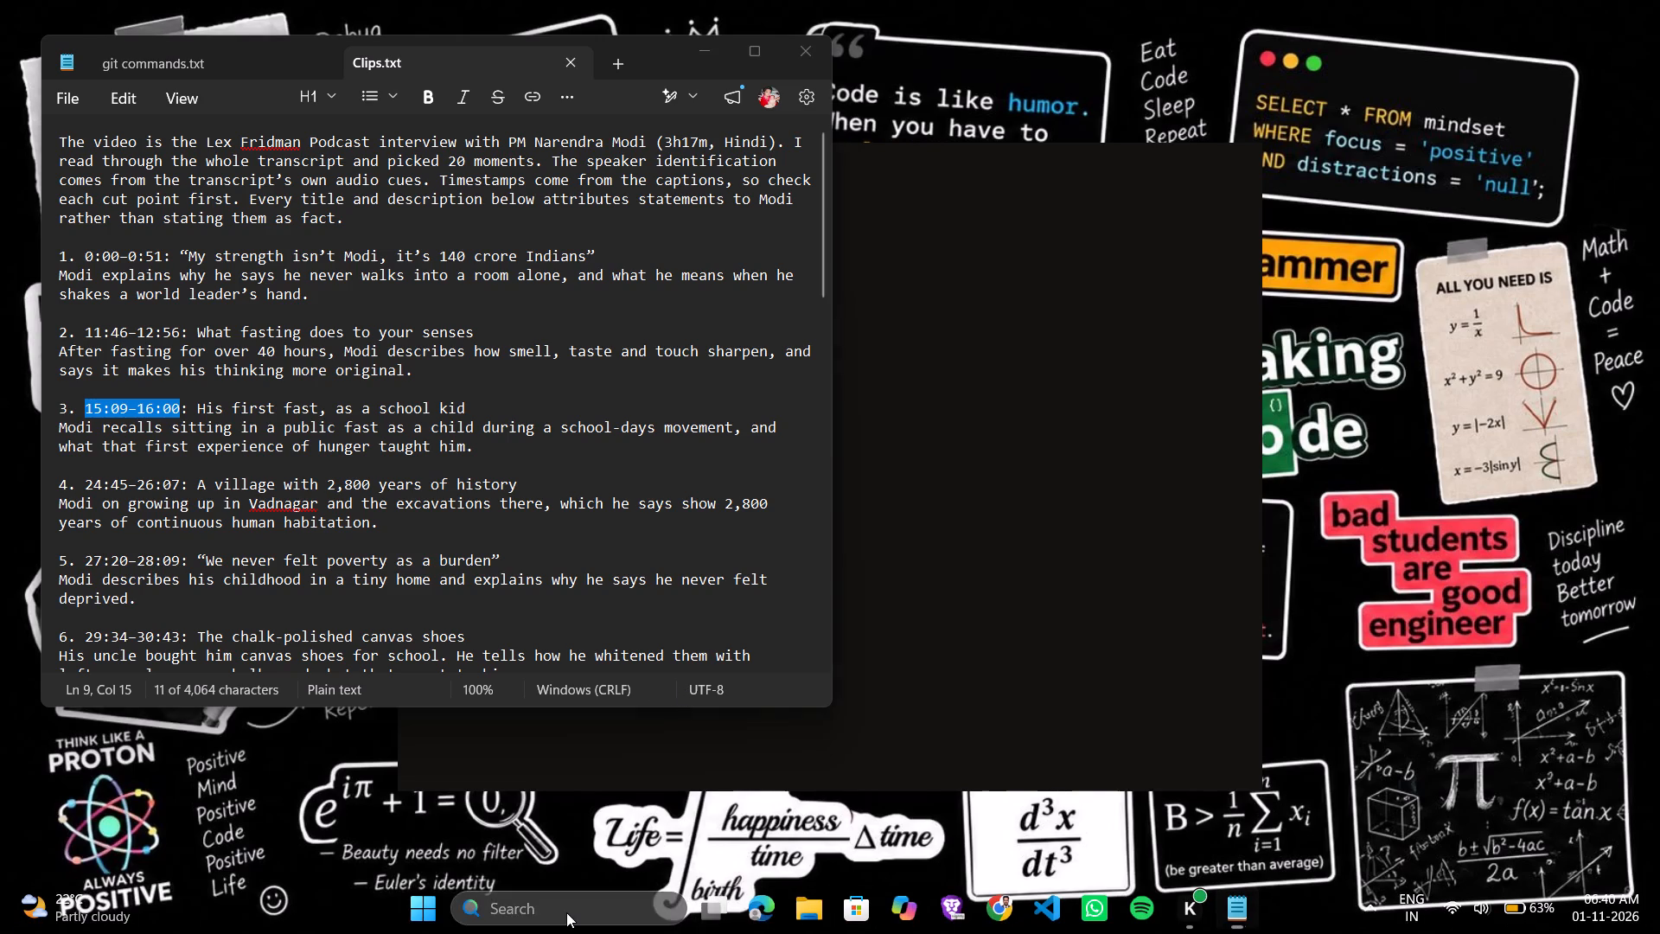
key("c")
key("l")
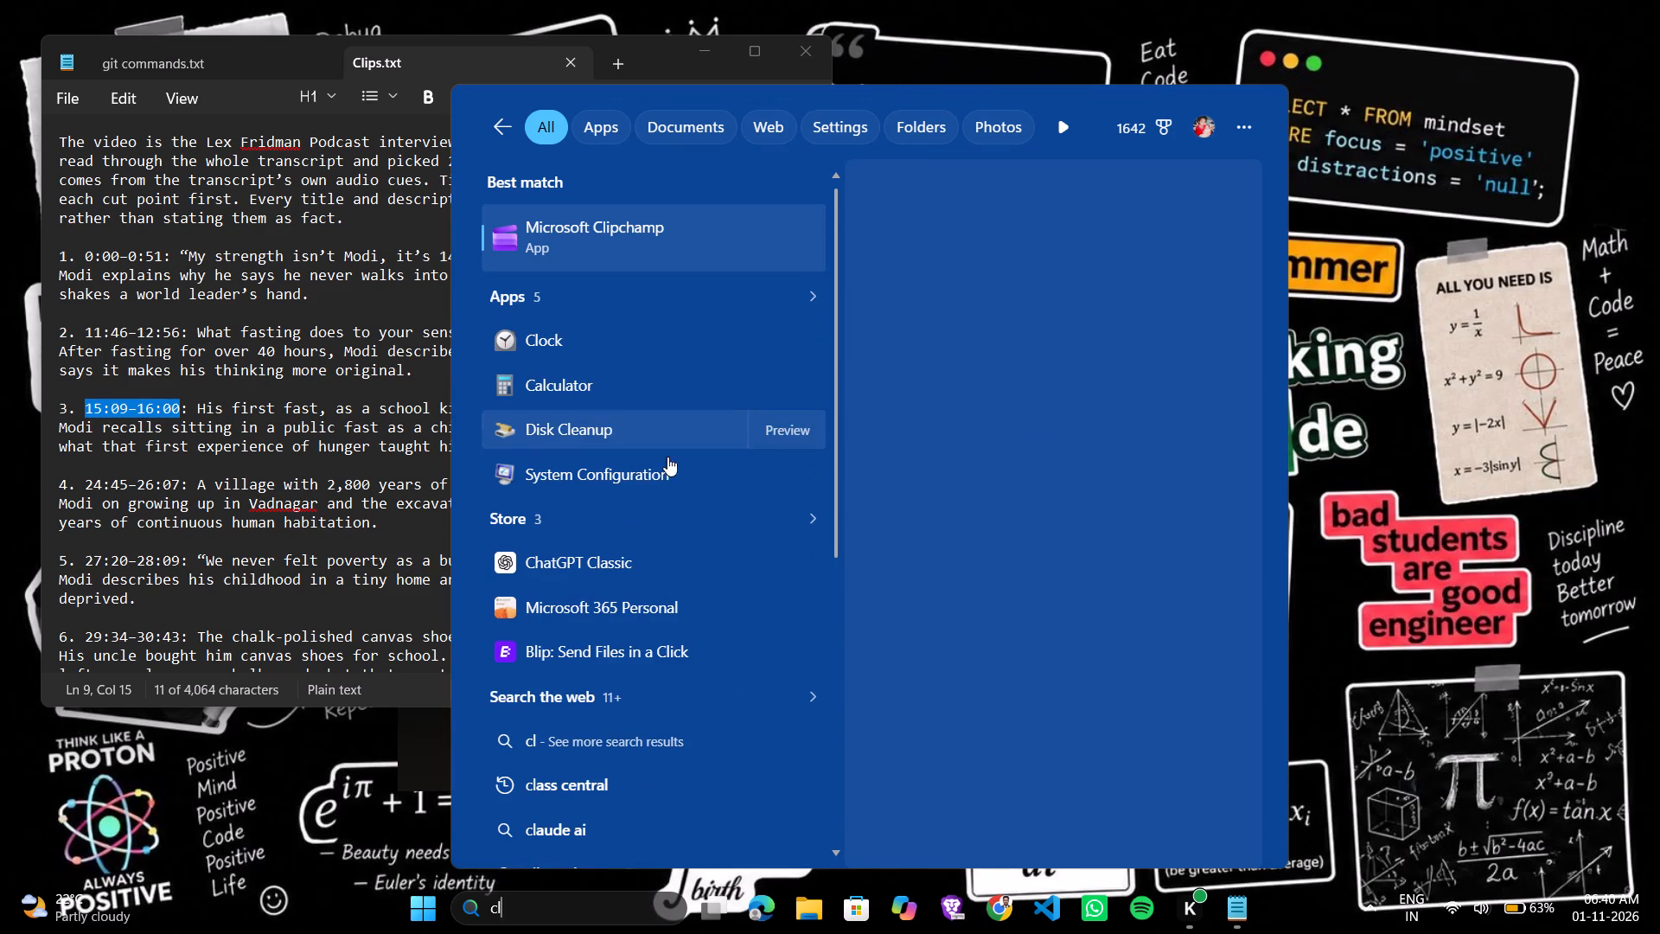
left_click(924, 381)
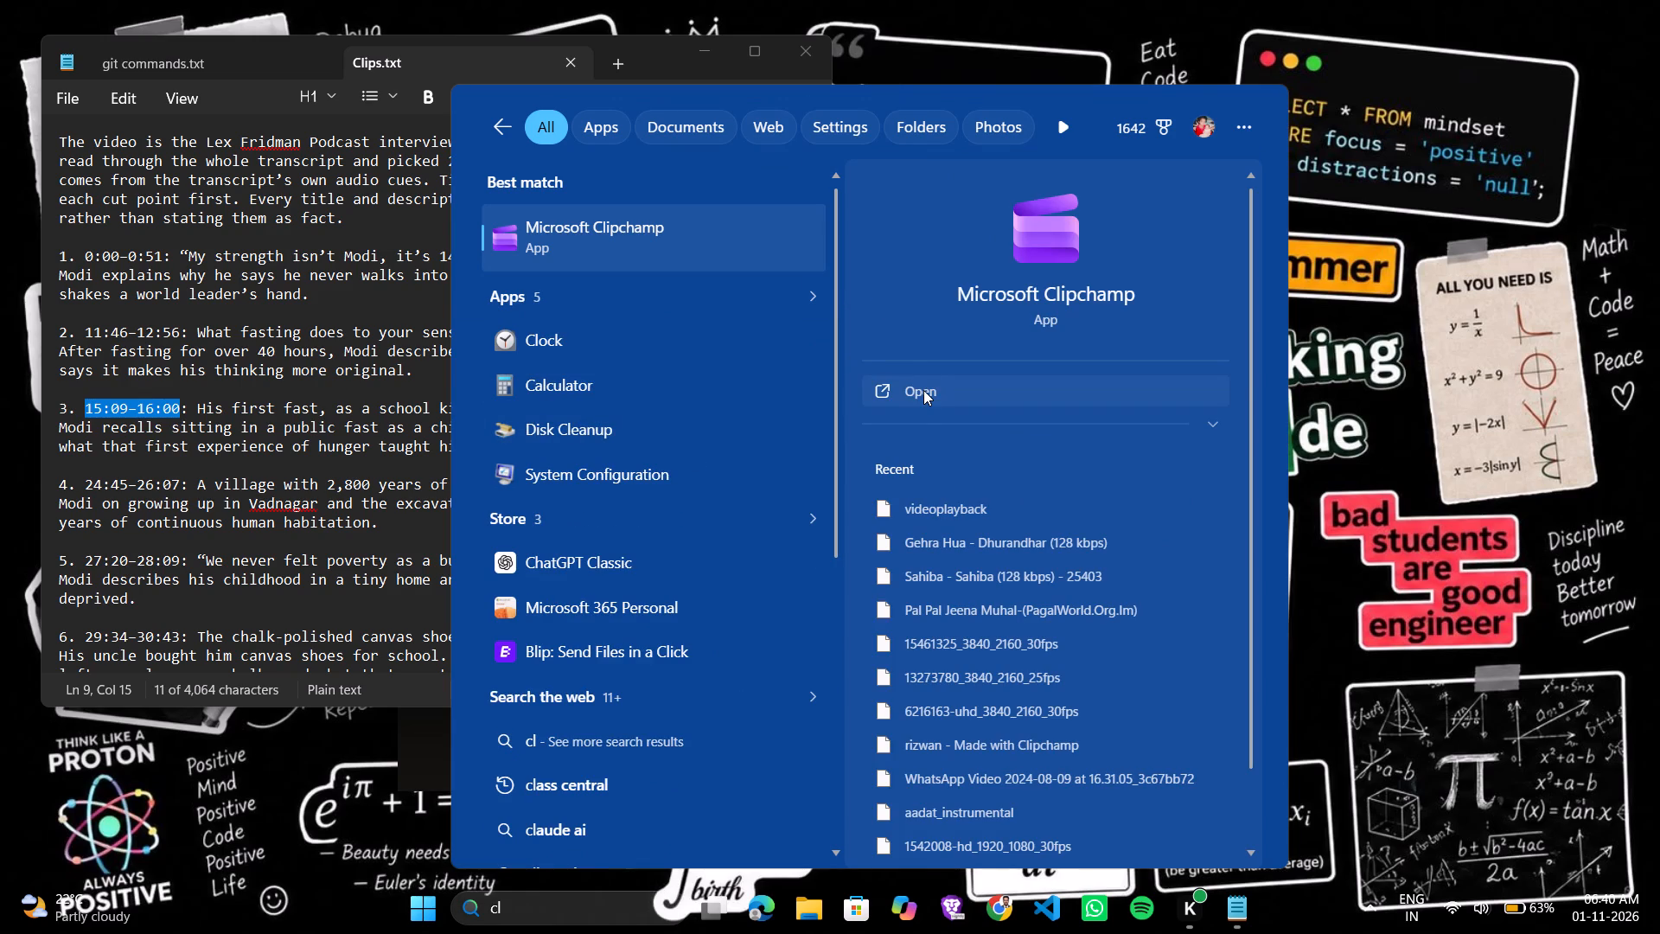
left_click(935, 395)
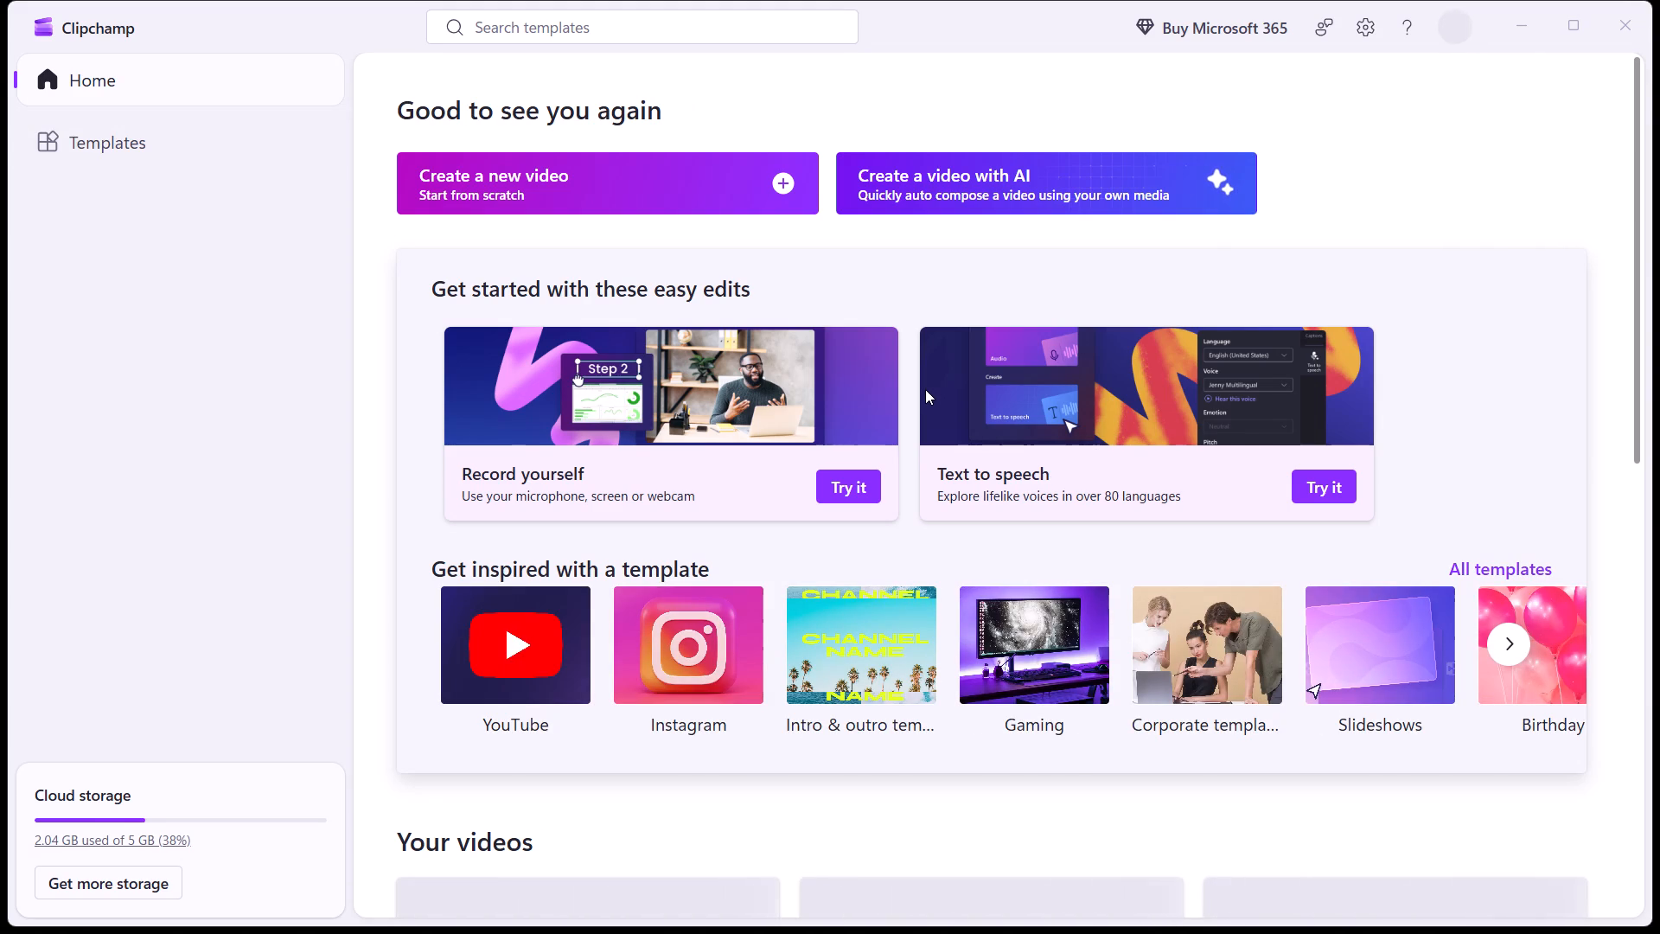
scroll(903, 359, "down", 5)
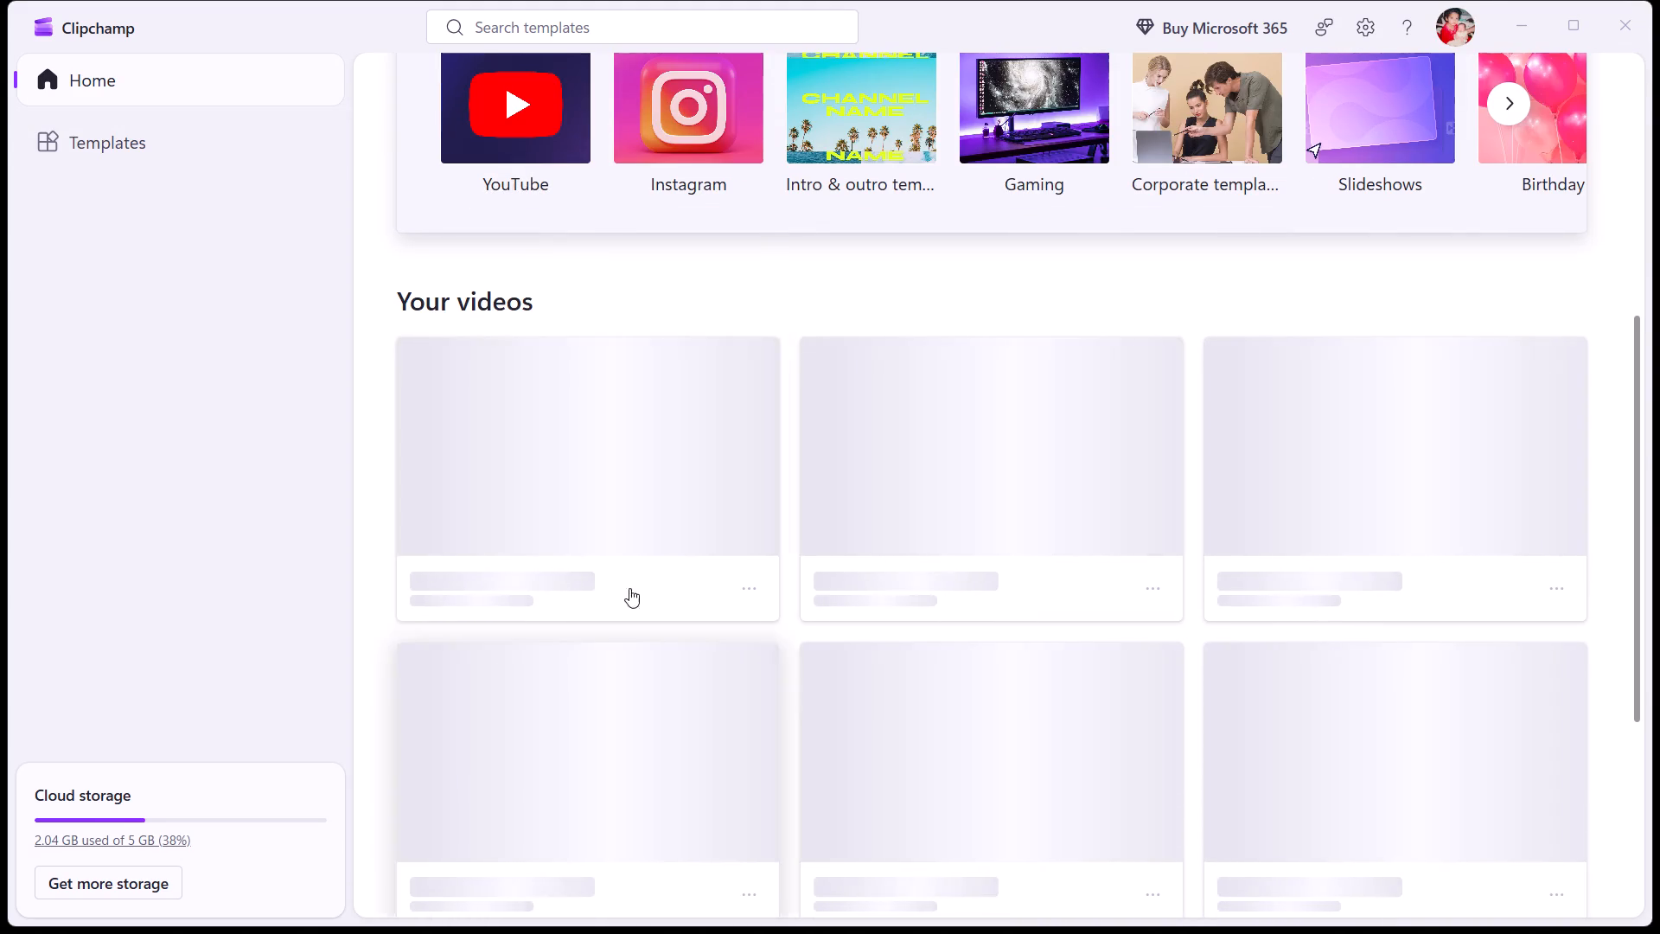
left_click(615, 481)
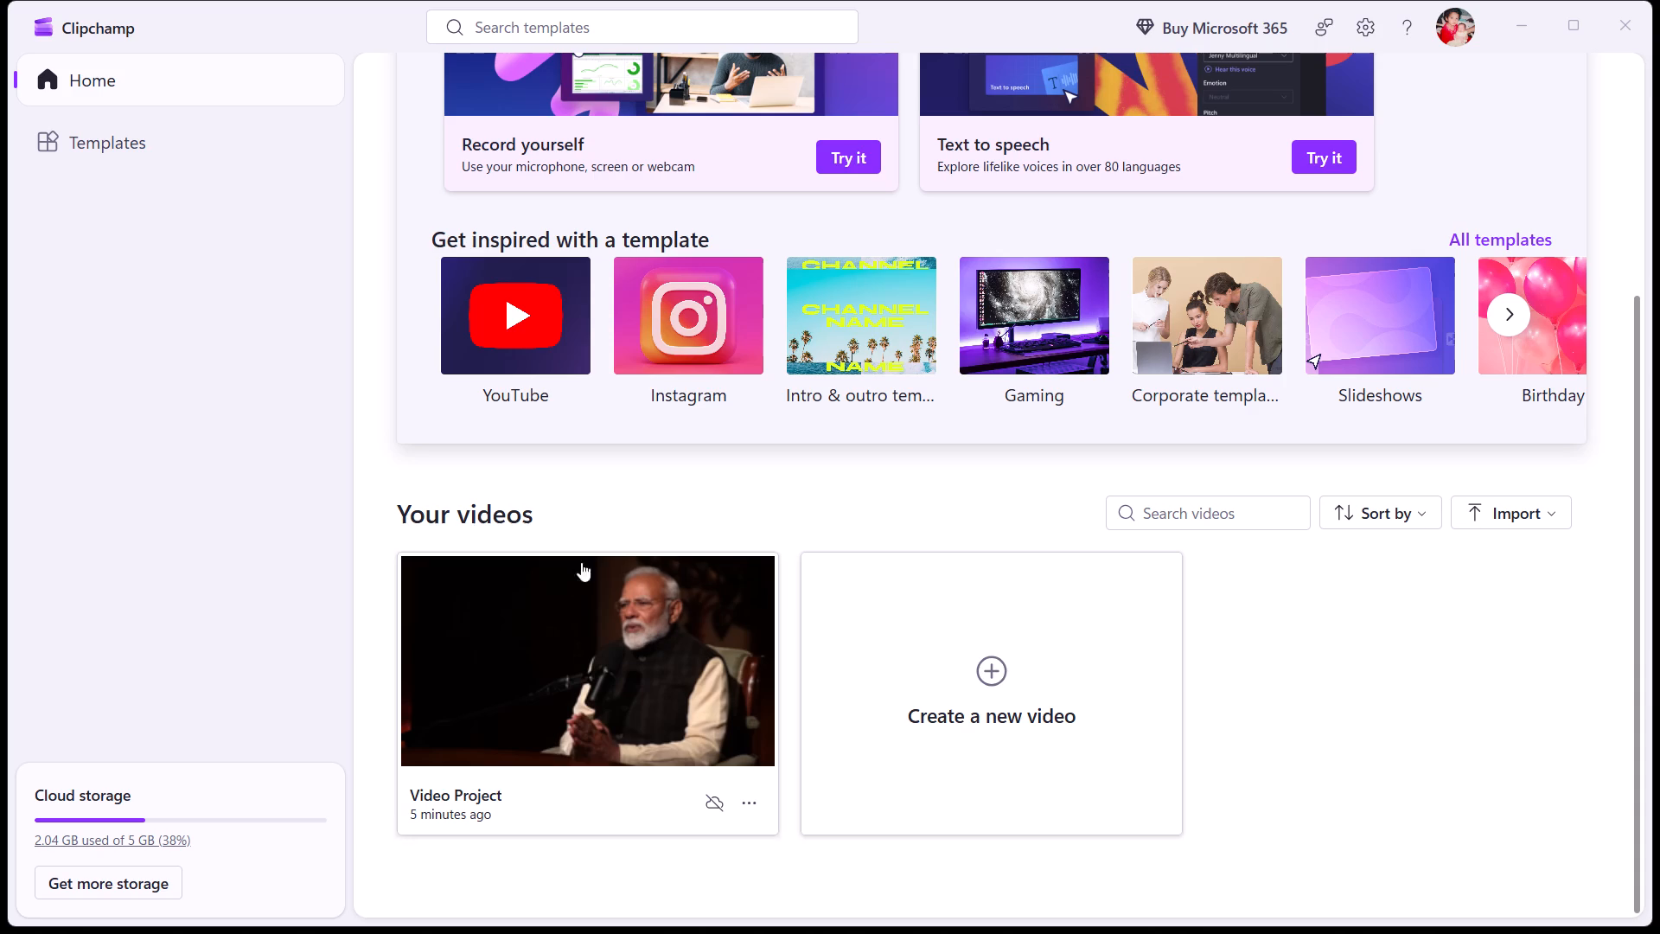
left_click(635, 652)
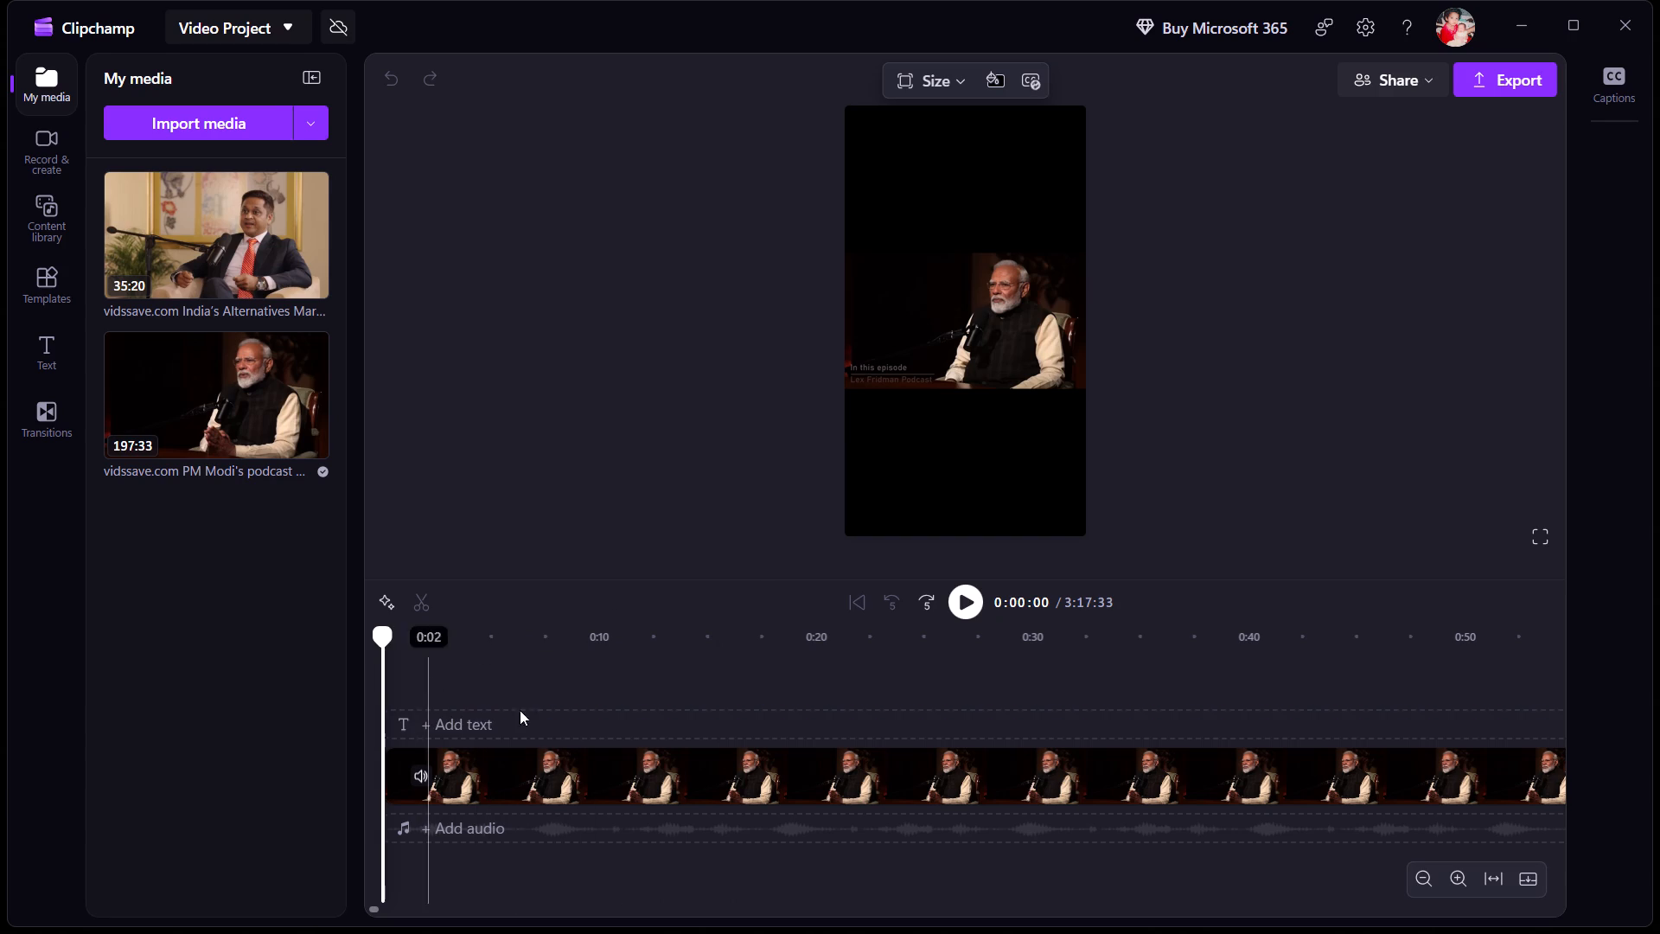
Place the playhead at about 15:06 in the podcast video on the timeline.
left_click_drag(374, 911, 463, 902)
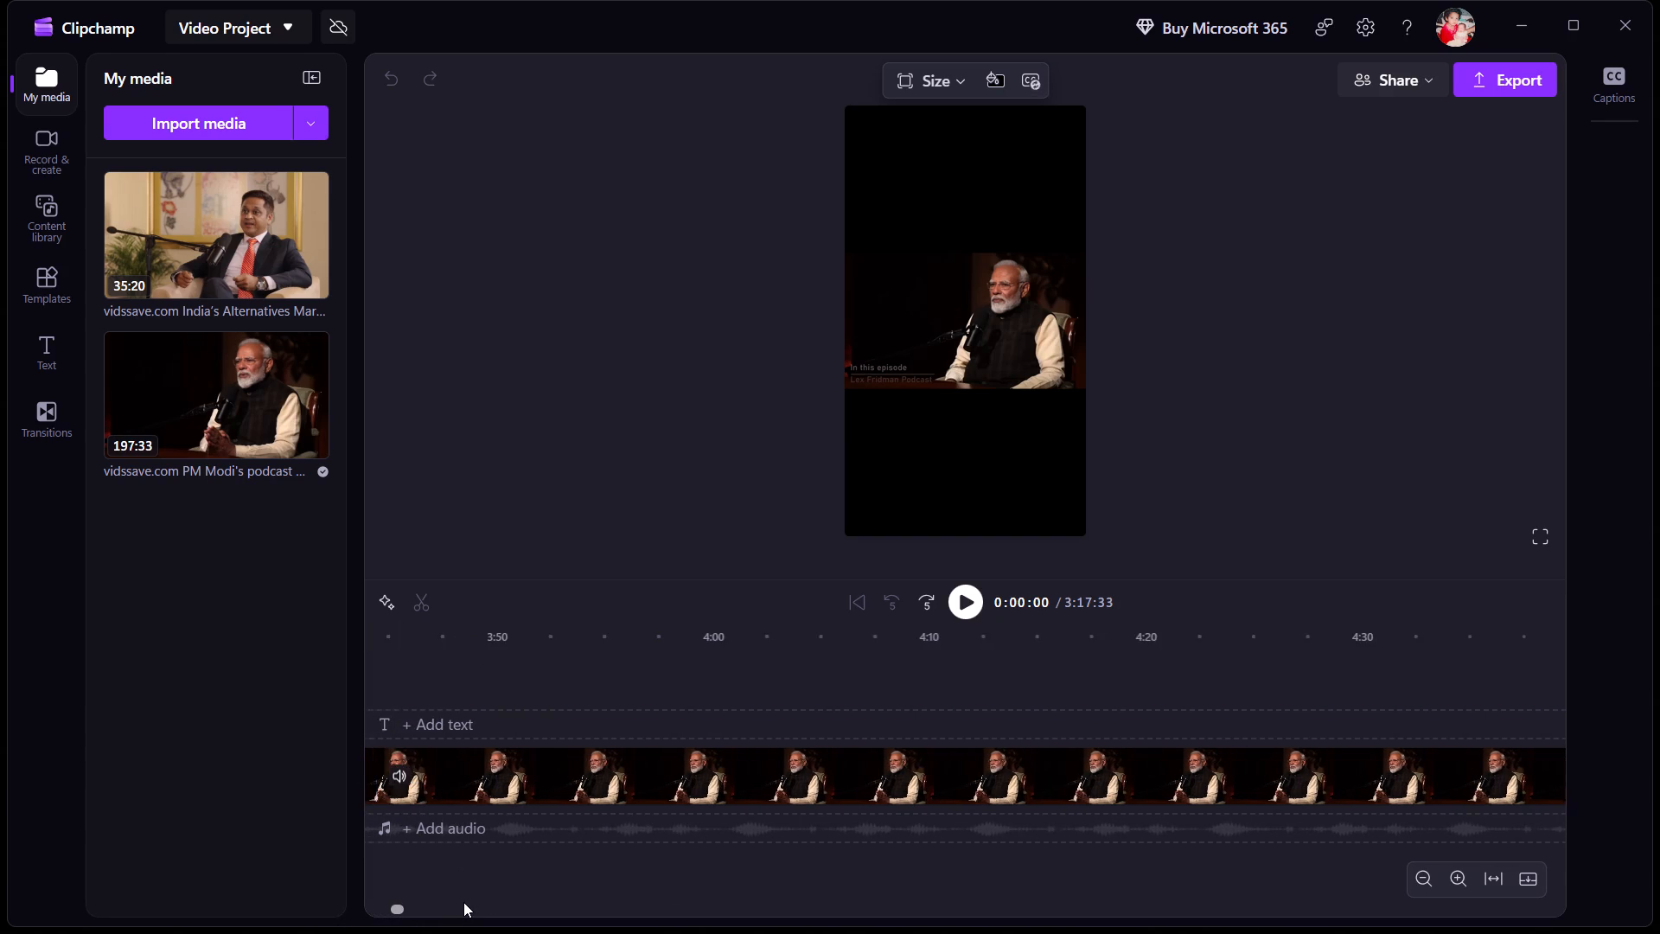
left_click_drag(463, 902, 544, 902)
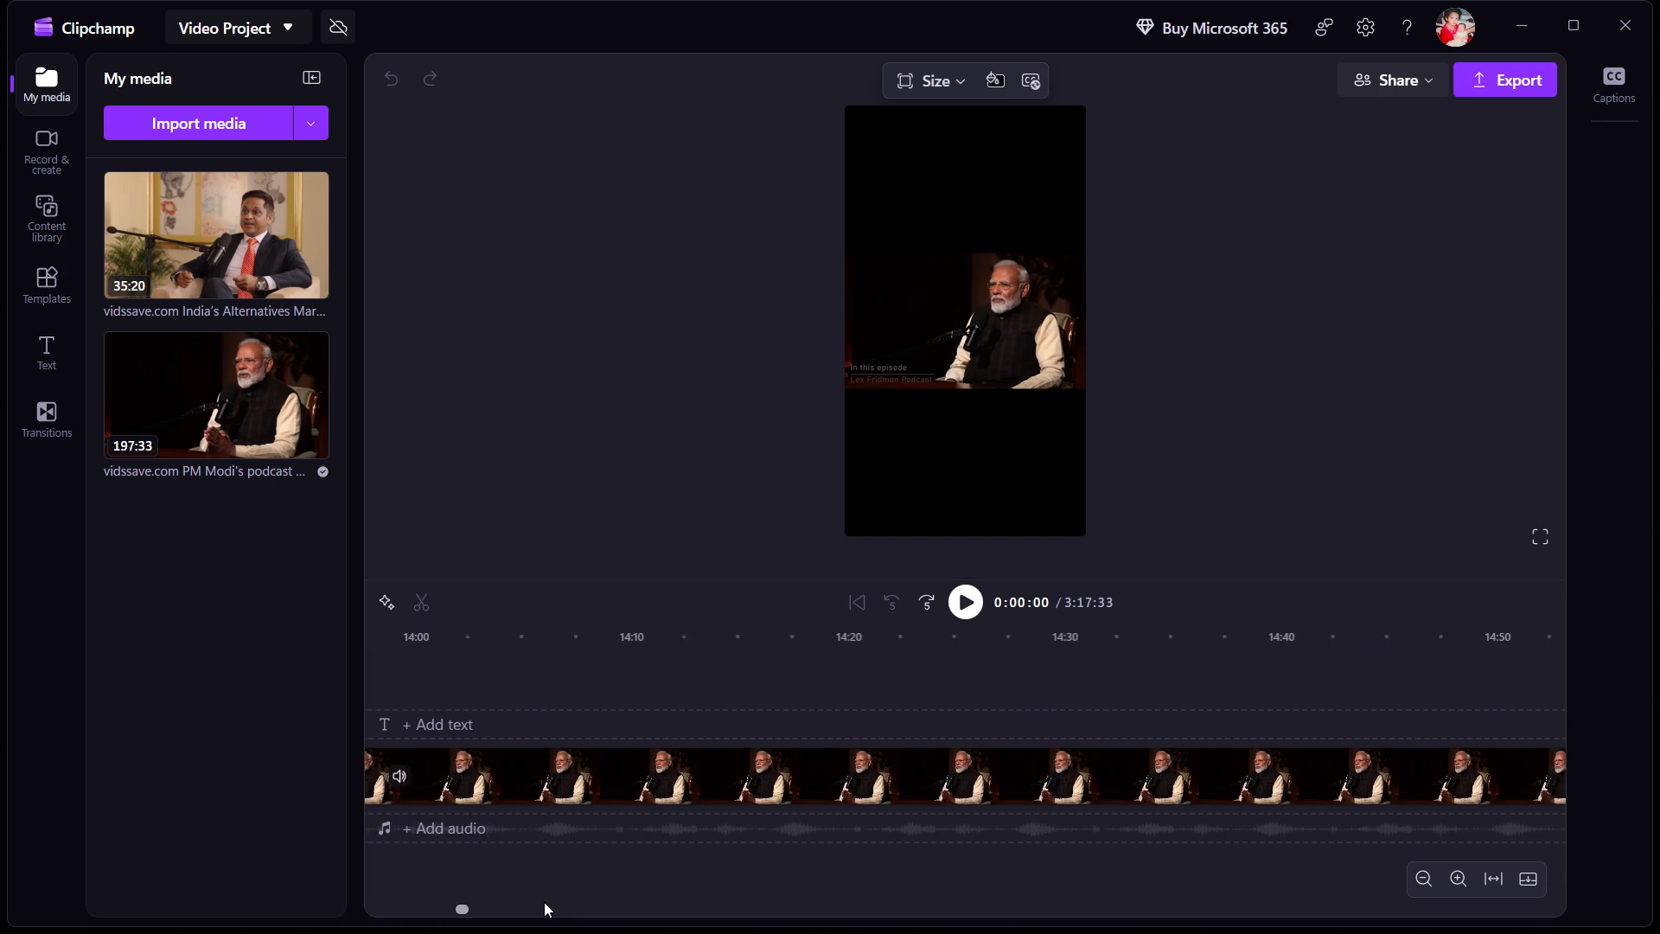
left_click_drag(544, 902, 526, 905)
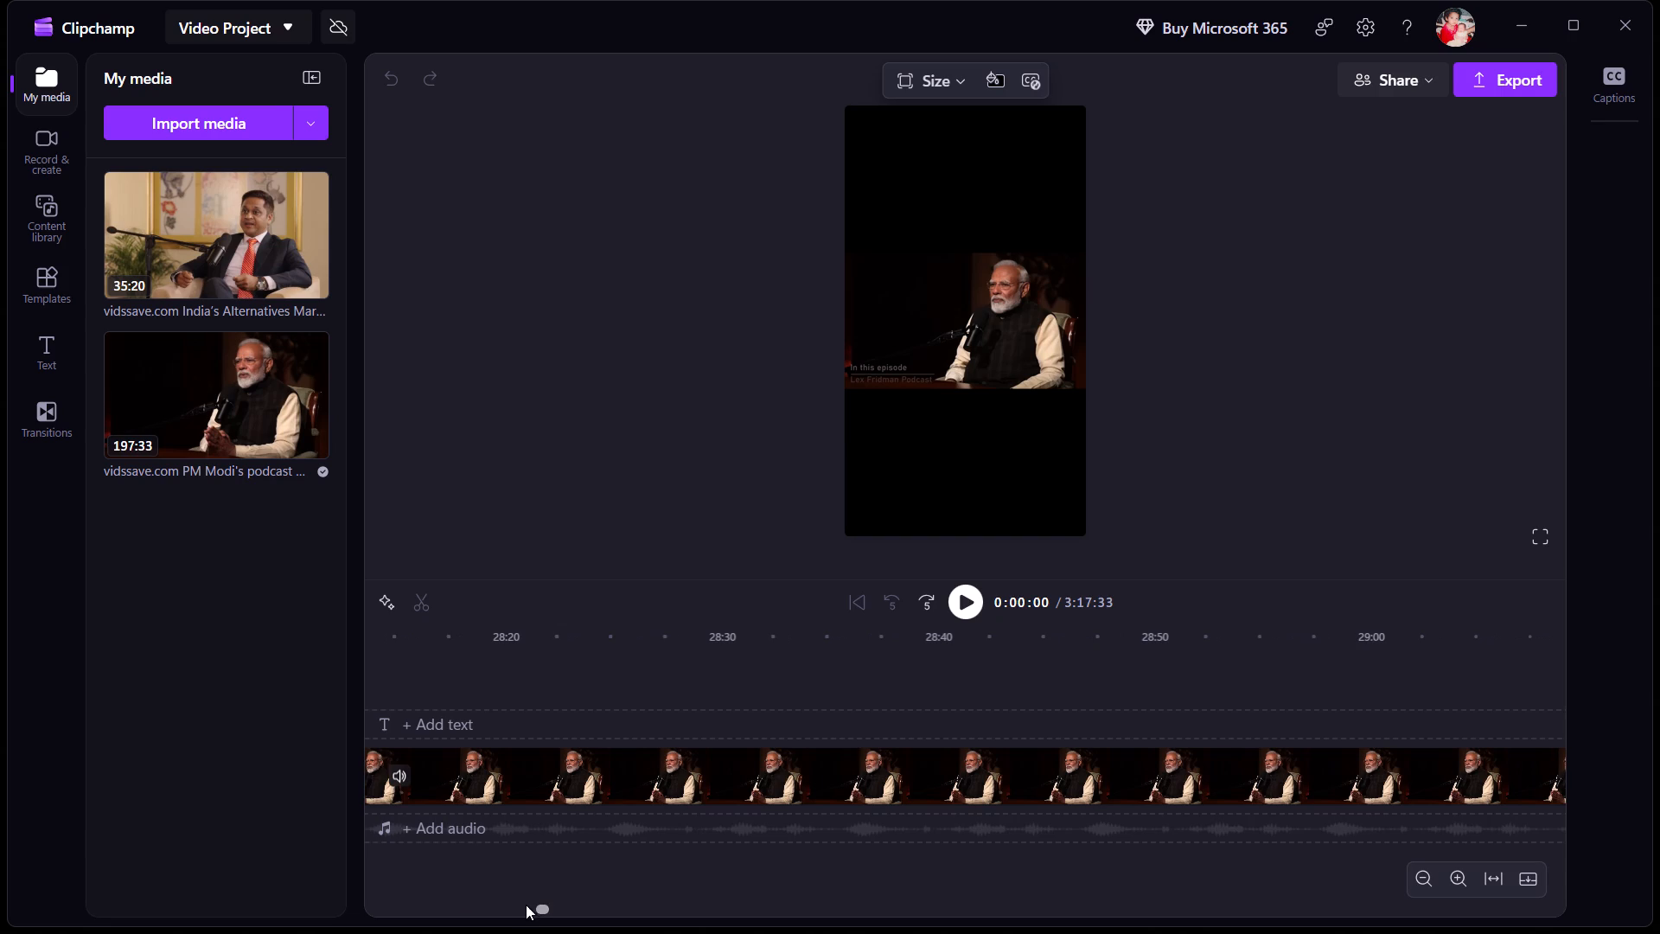
left_click_drag(526, 905, 512, 906)
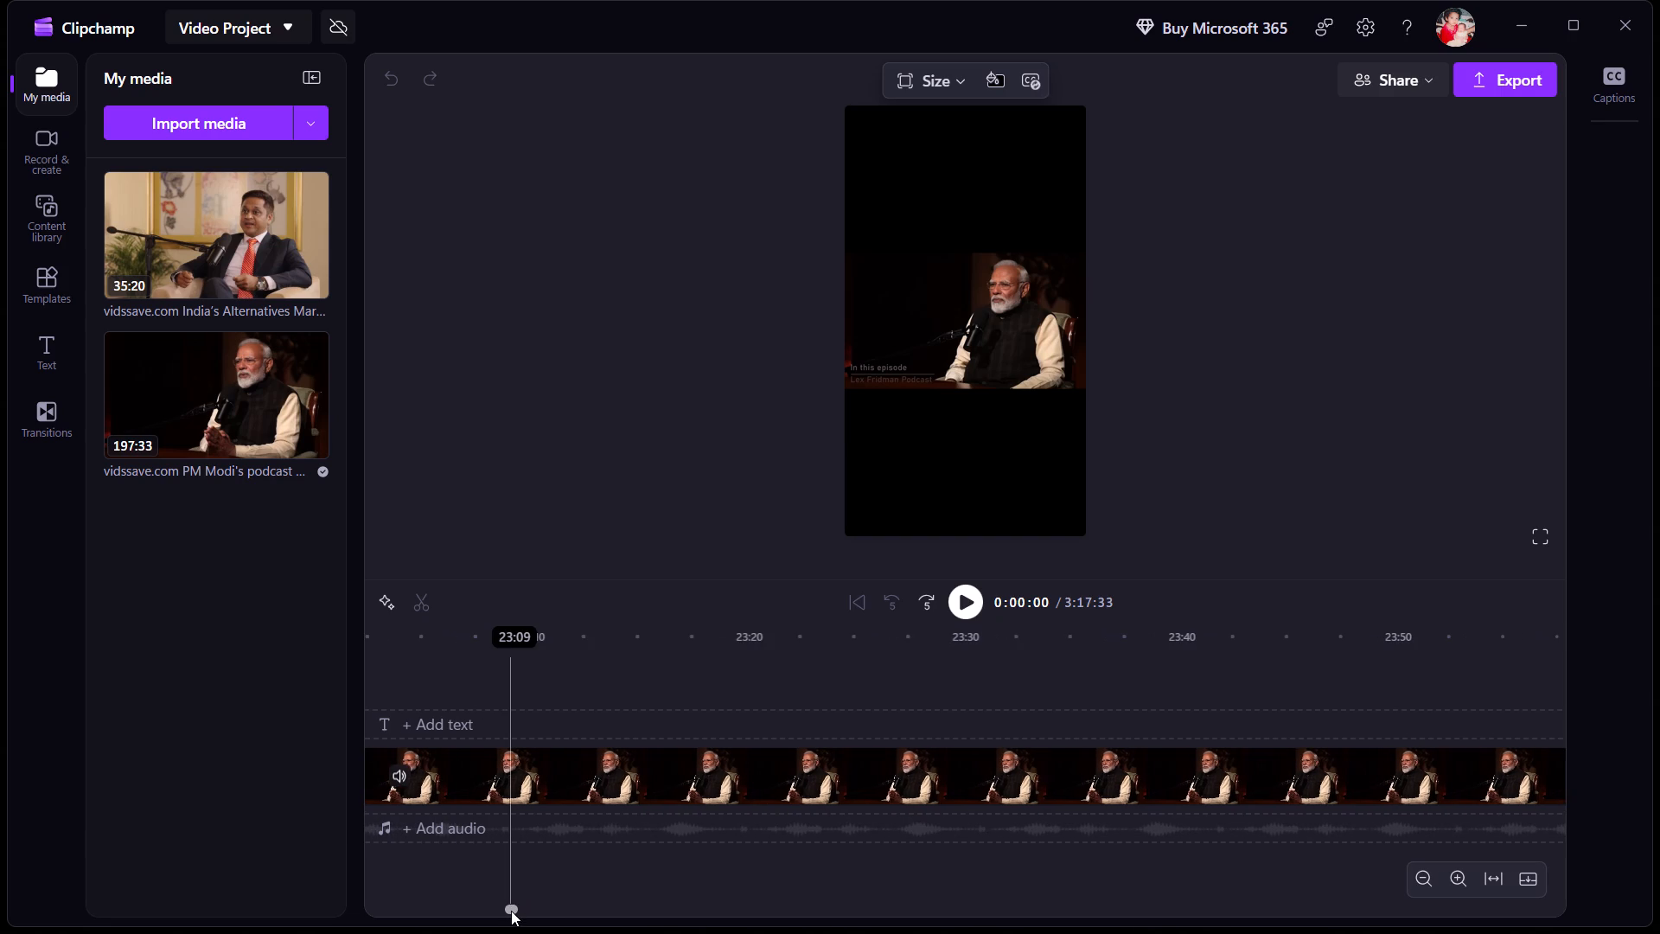
left_click_drag(511, 911, 498, 912)
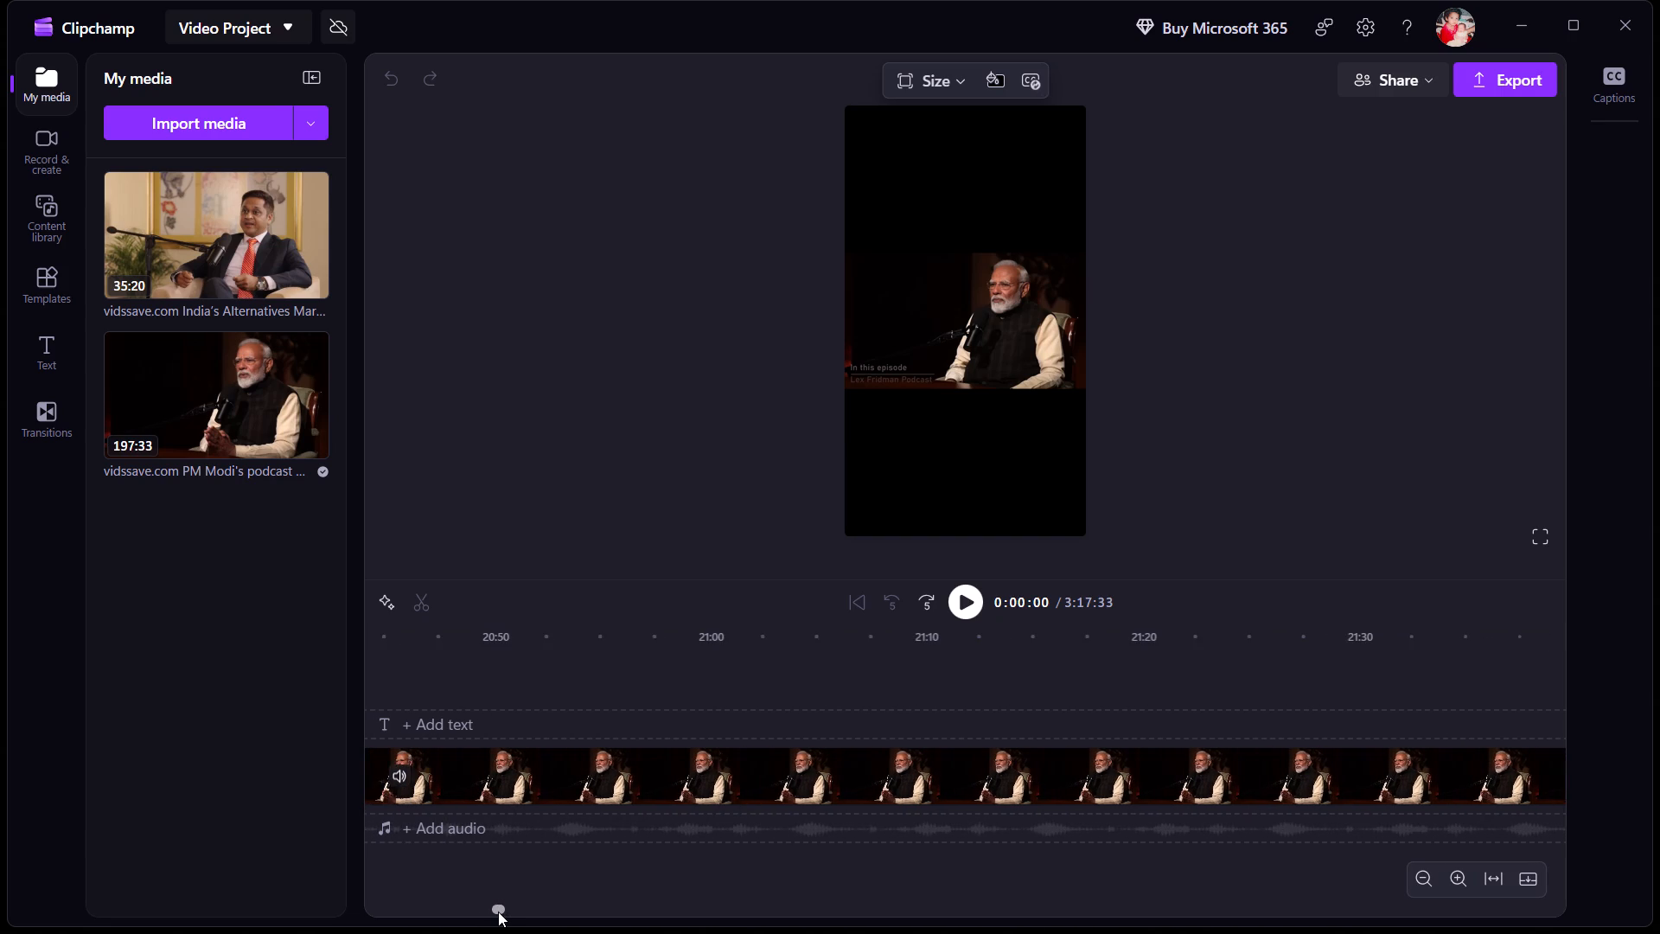
left_click_drag(498, 912, 469, 914)
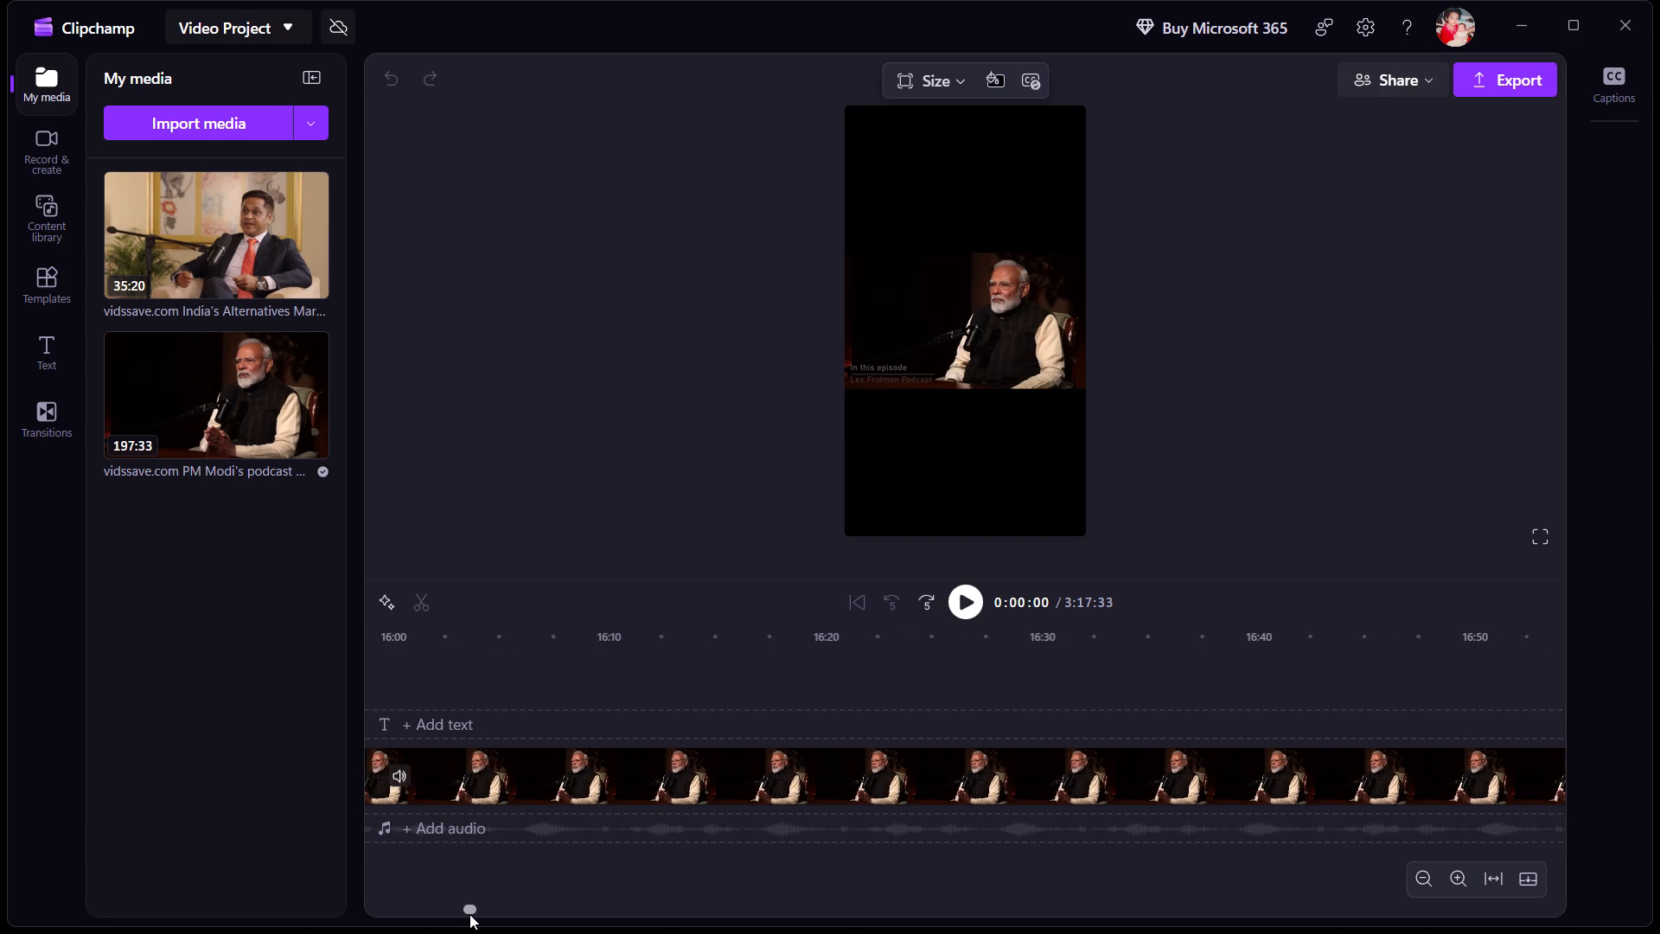
left_click_drag(469, 914, 454, 914)
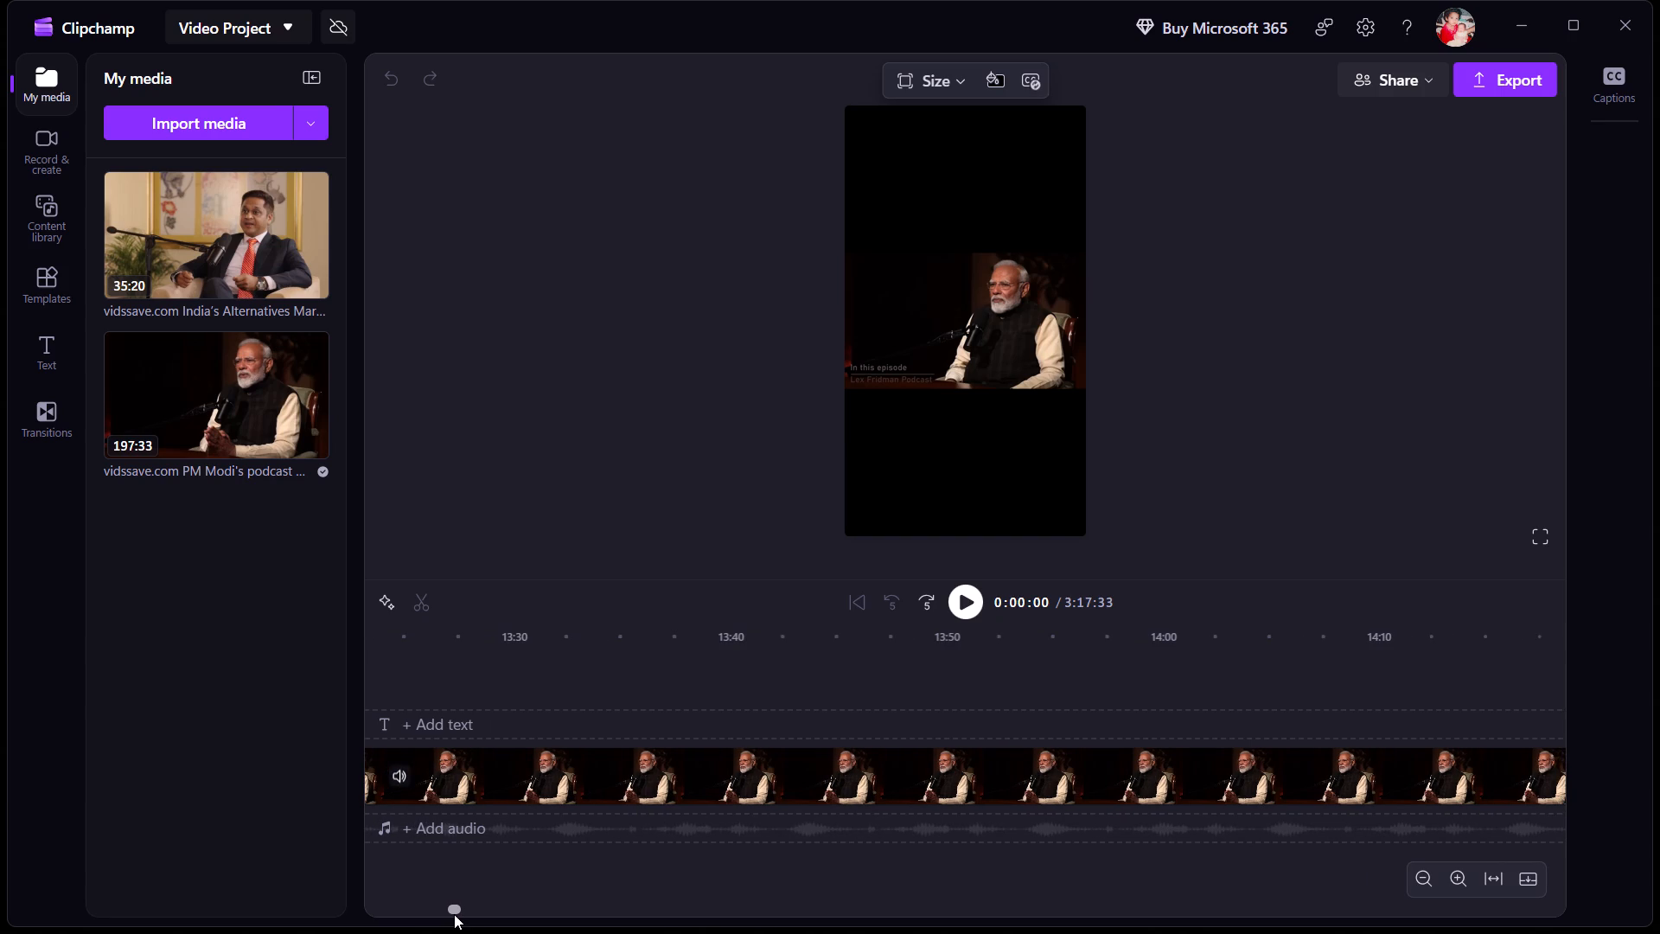
left_click(452, 909)
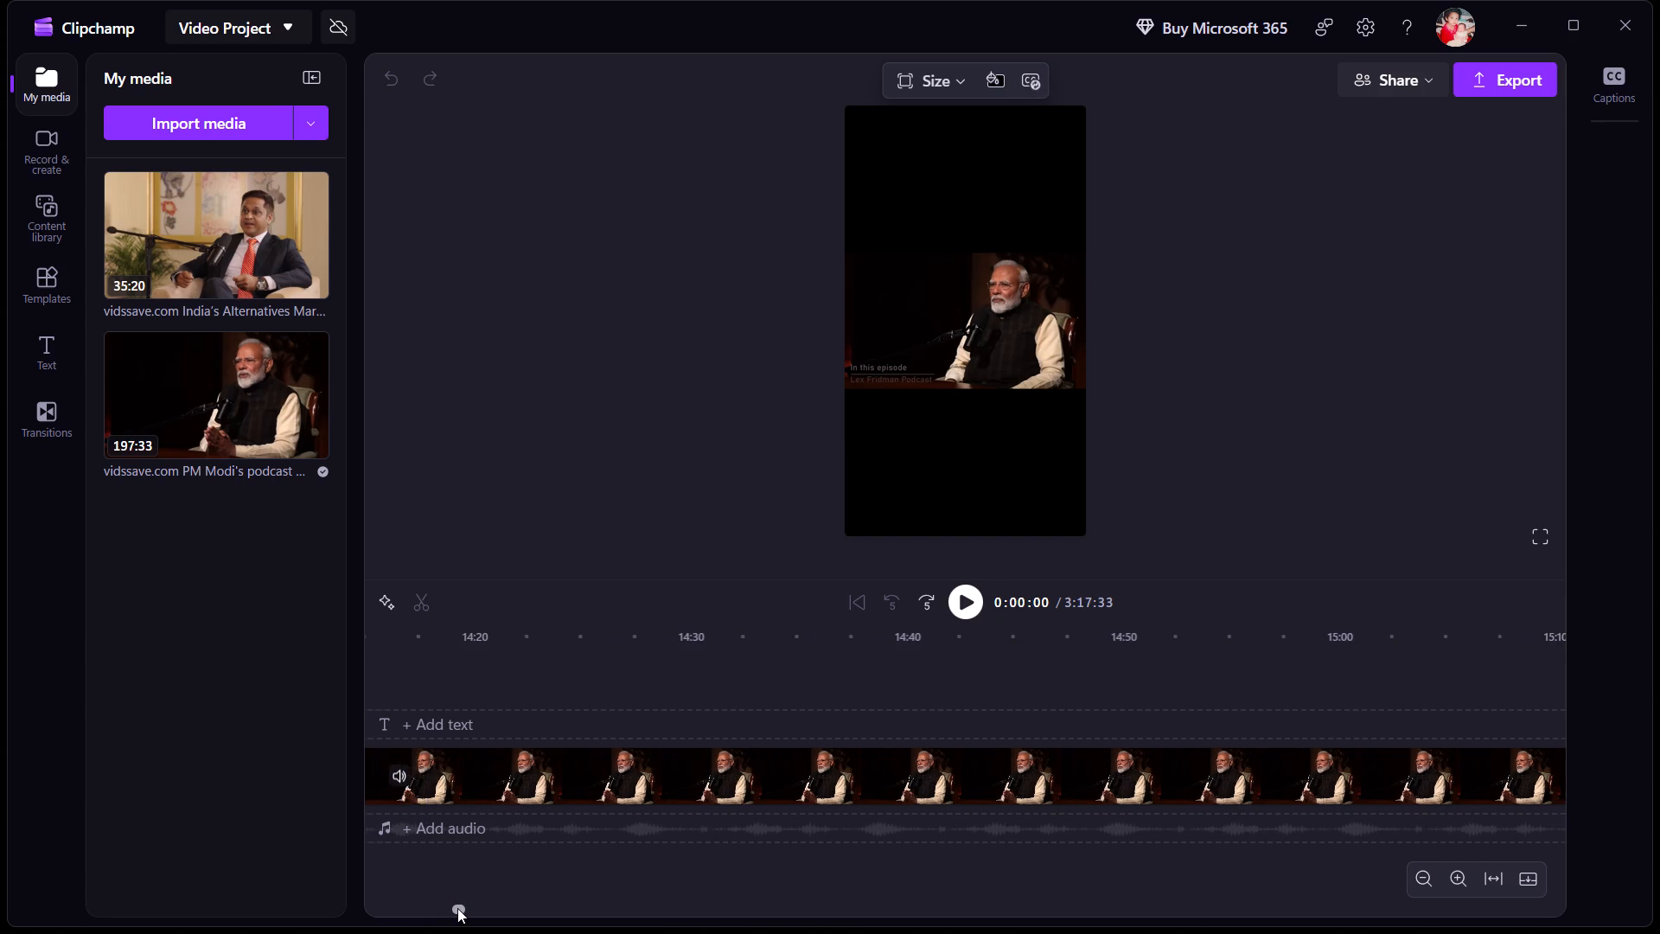
left_click(457, 908)
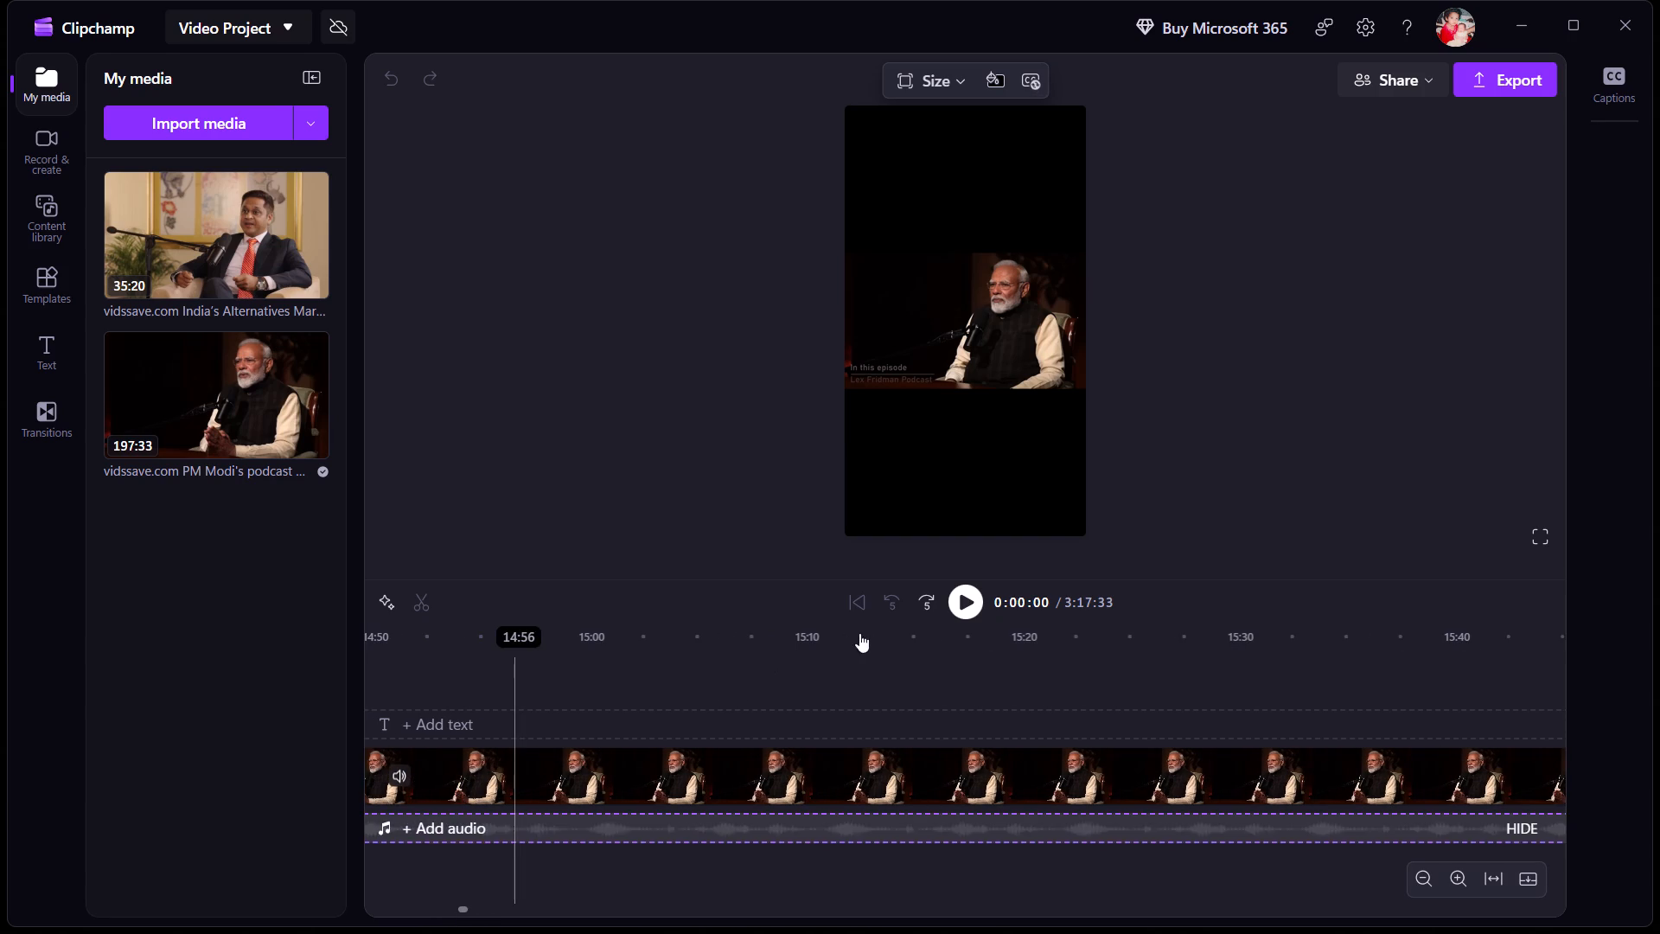
left_click(731, 641)
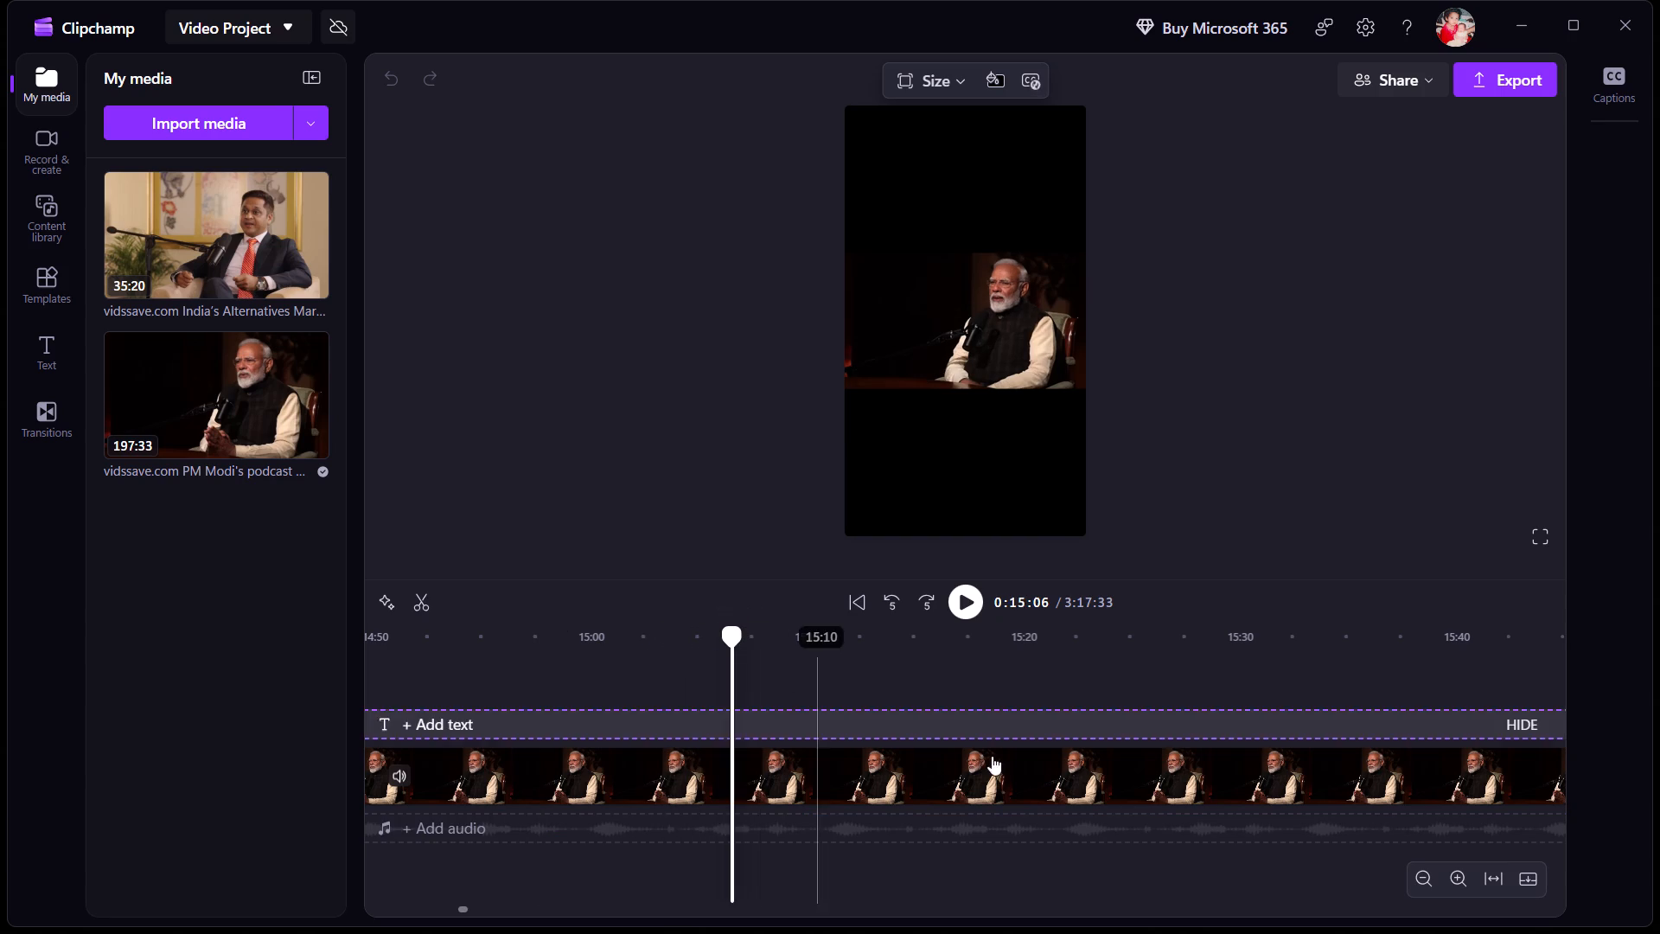
Fine-tune the playhead position to exactly 15:06.00, just ahead of moment 3.
left_click(1462, 877)
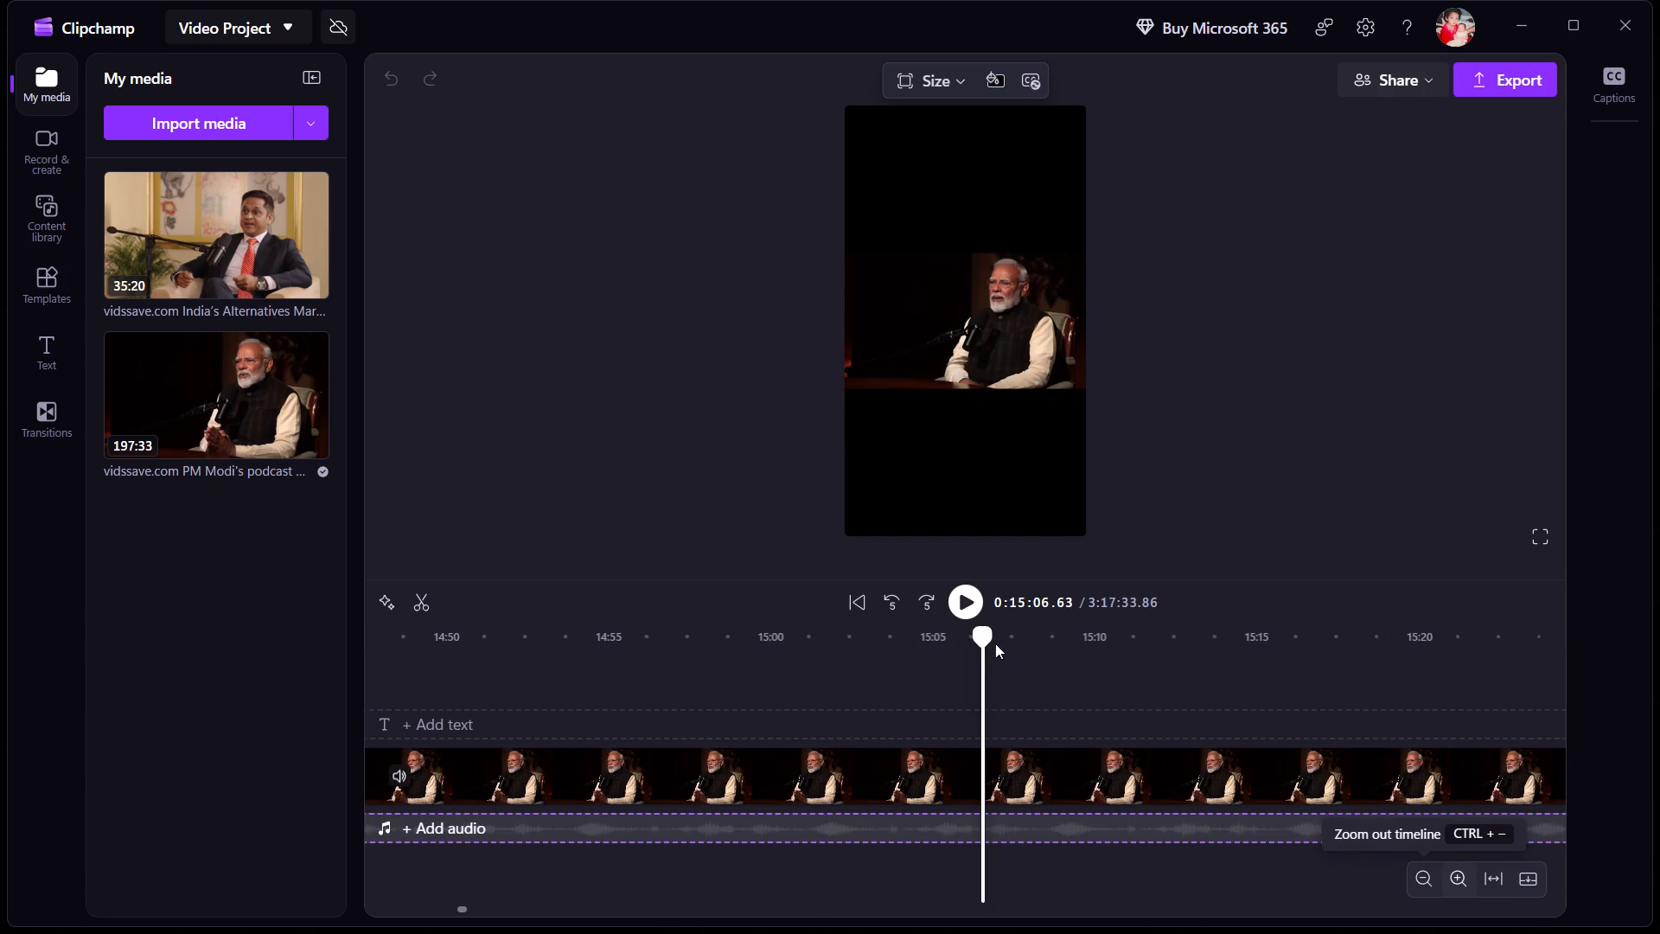
left_click_drag(982, 634, 979, 633)
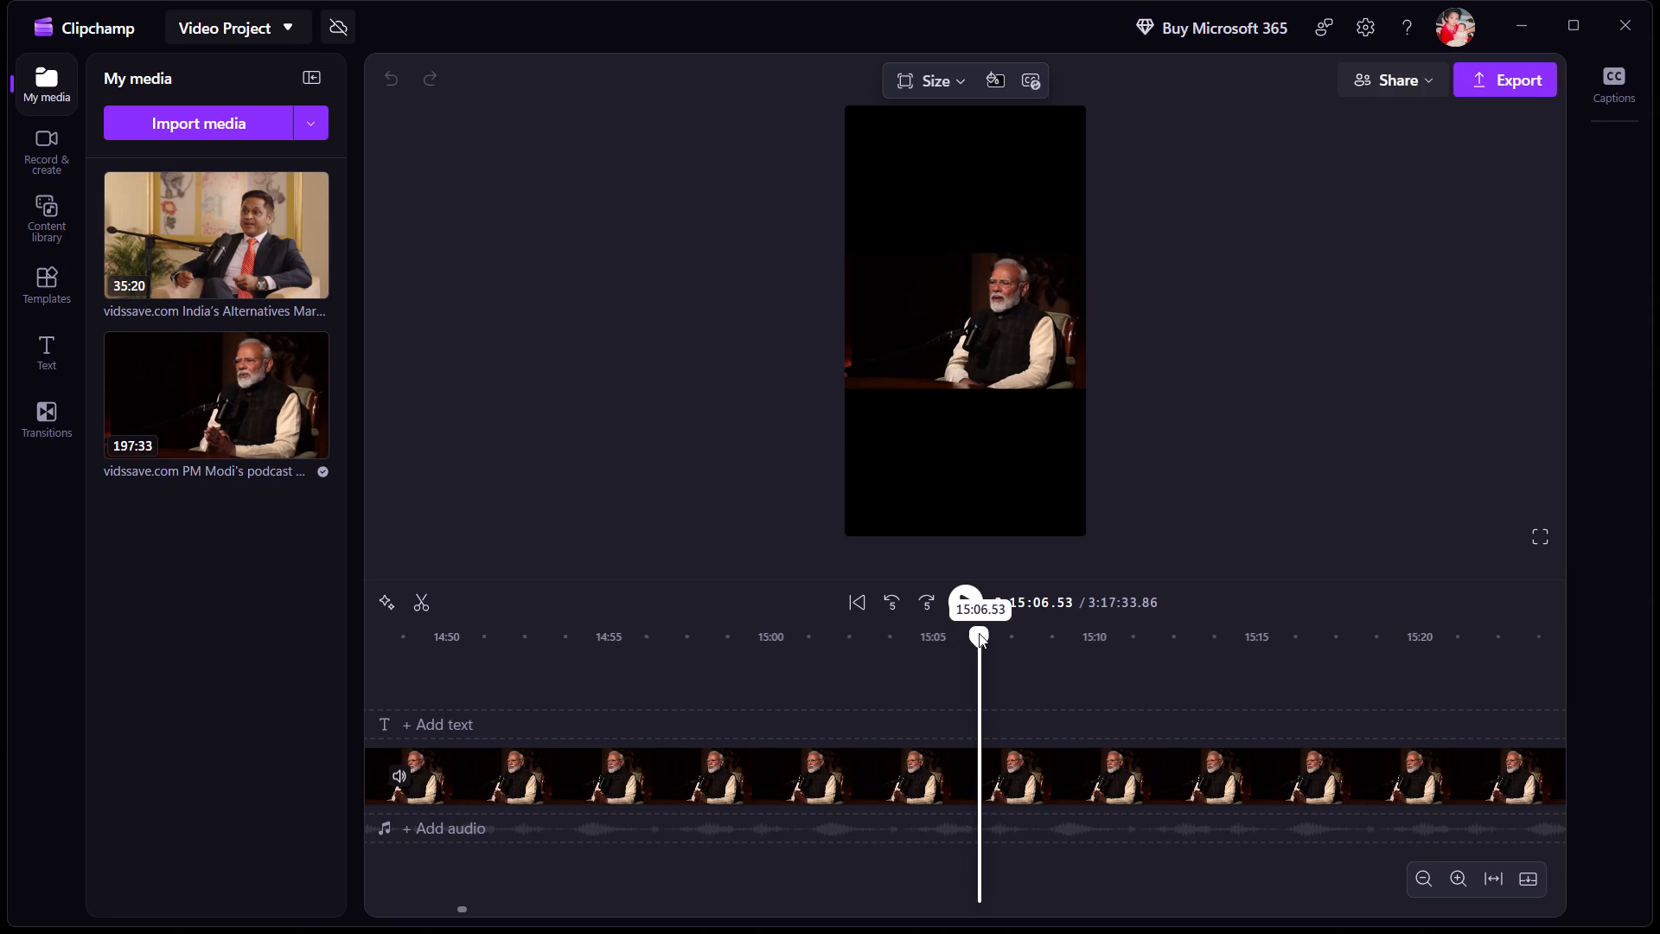
left_click_drag(979, 633, 971, 633)
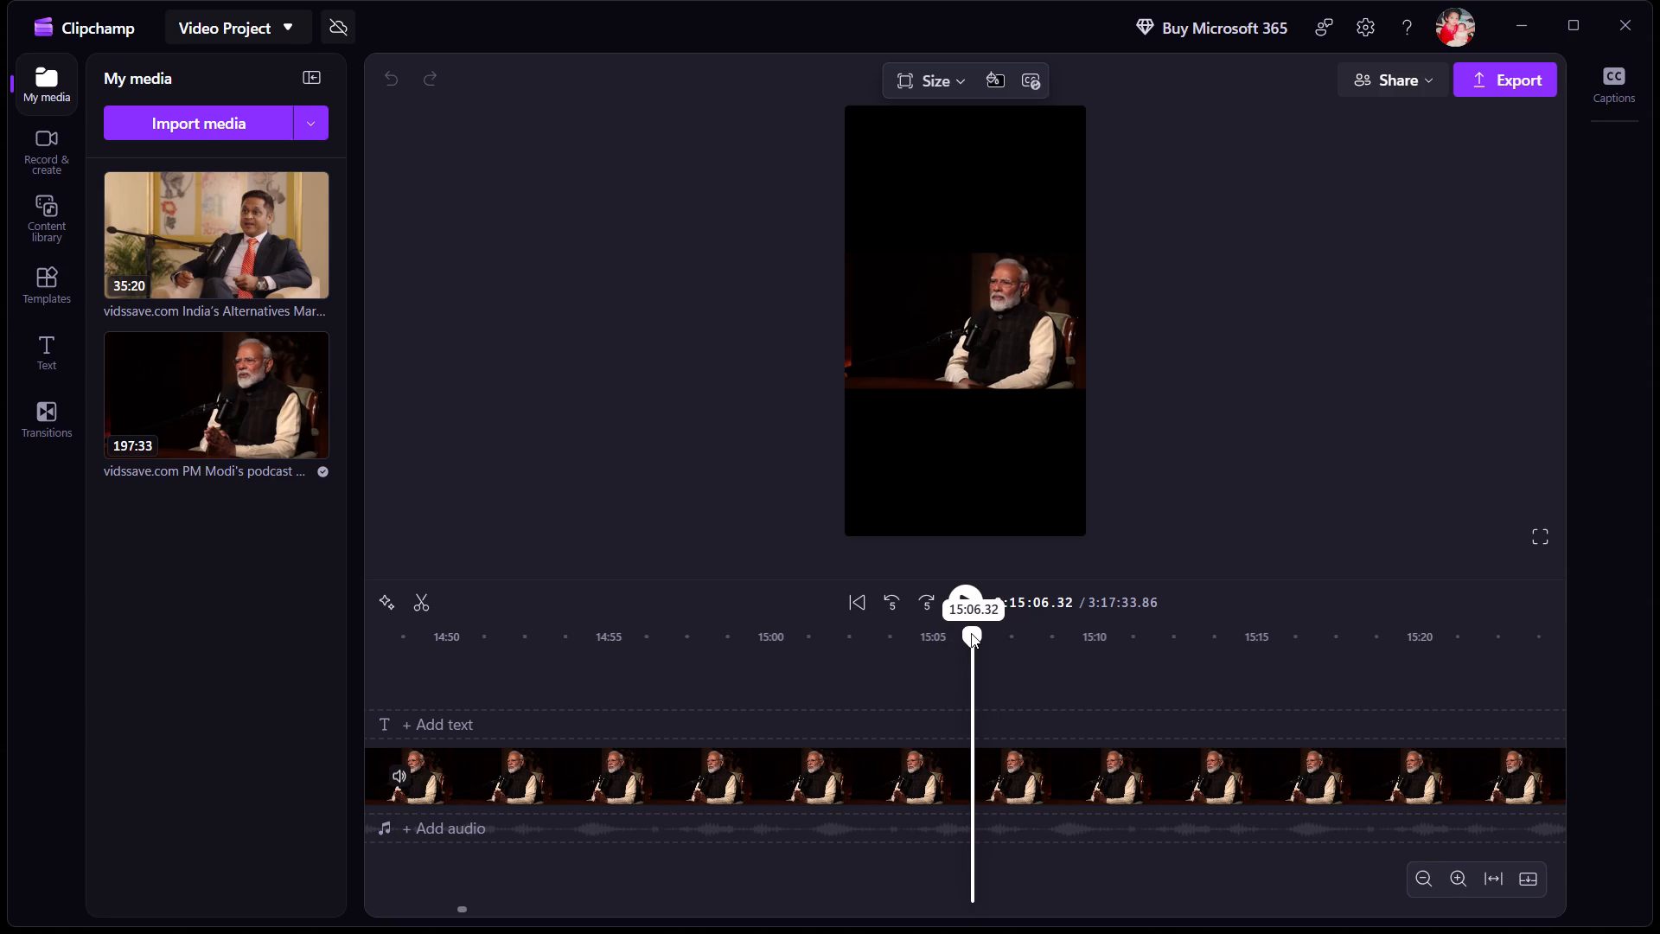
left_click_drag(971, 633, 966, 634)
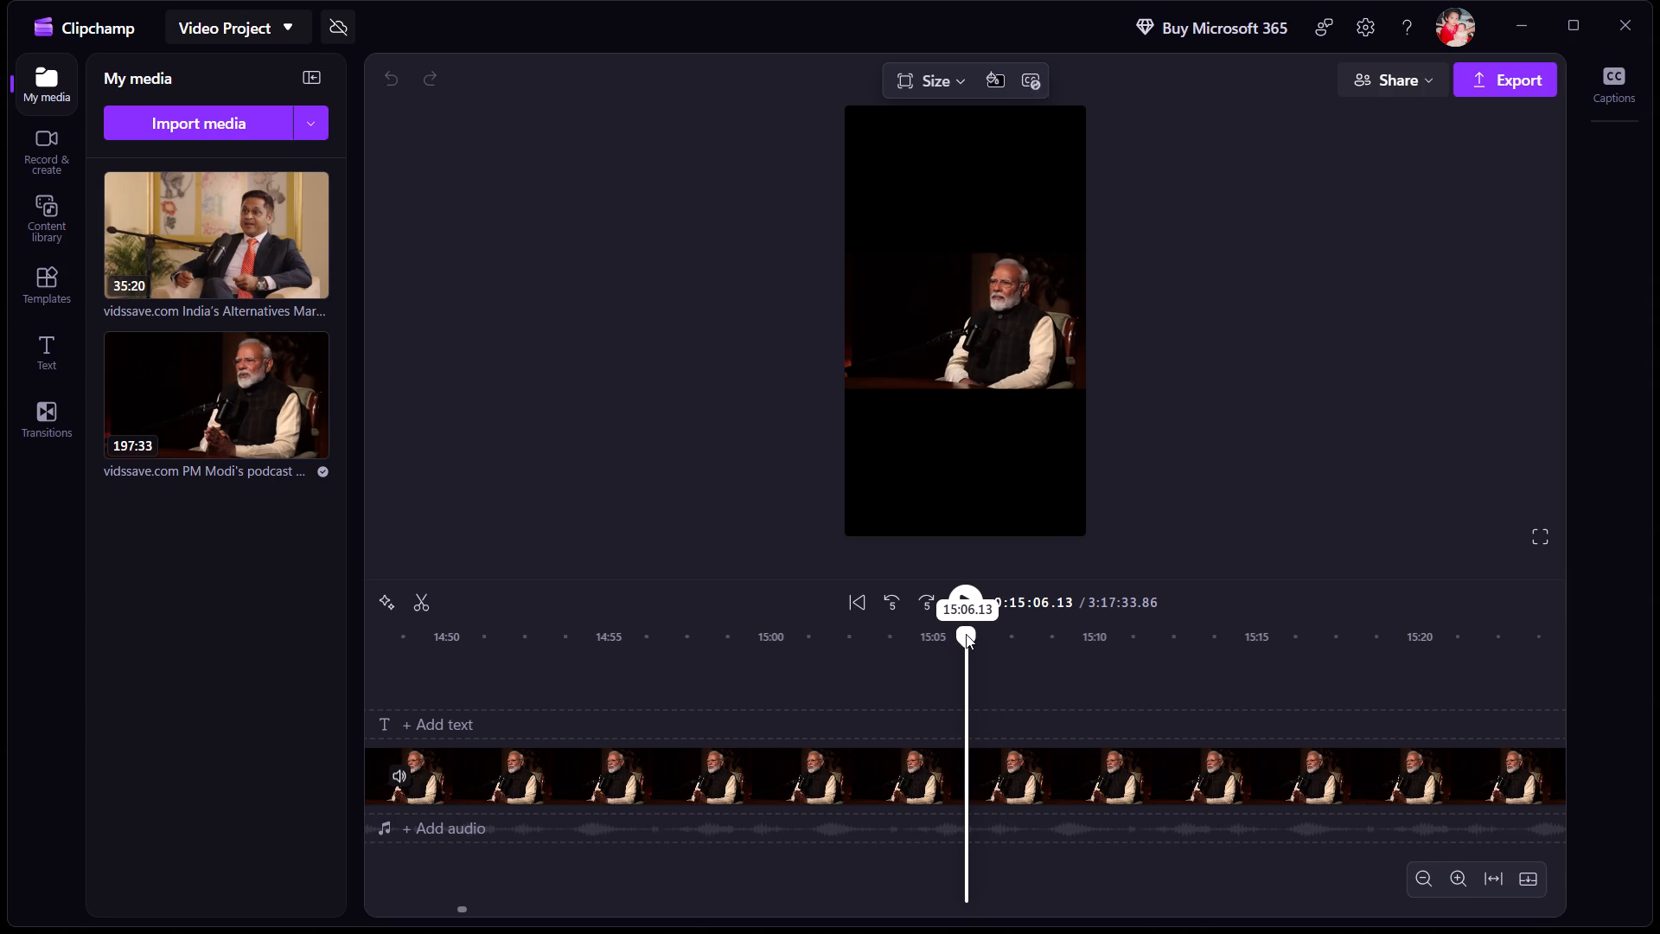
left_click_drag(966, 634, 961, 634)
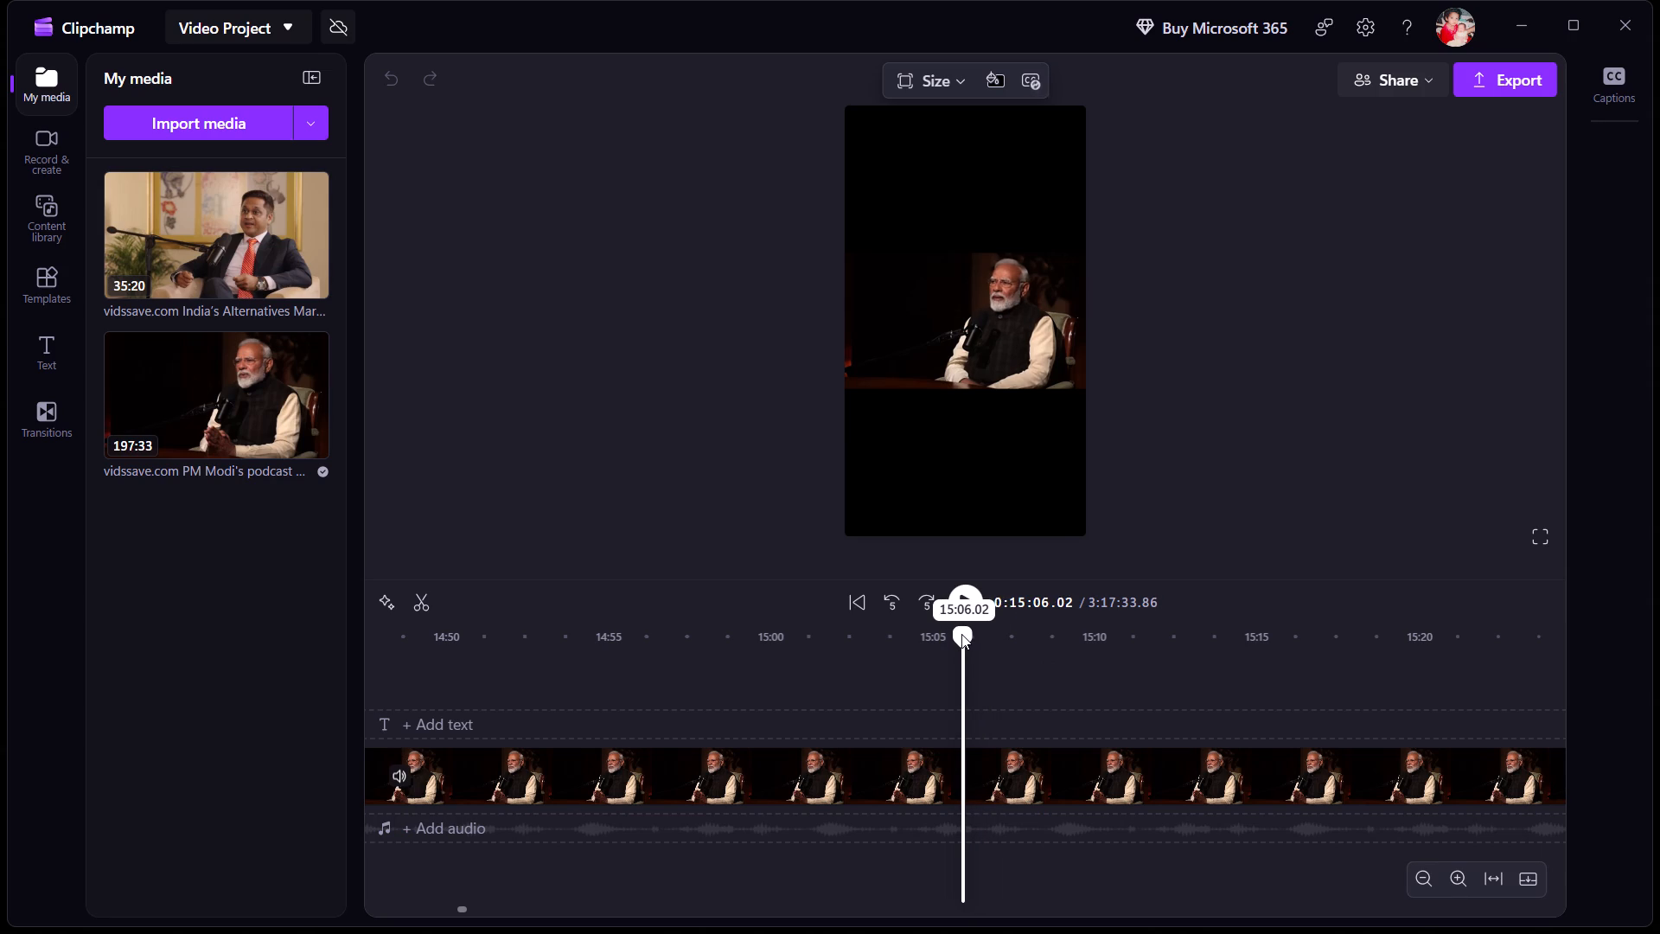
left_click_drag(961, 634, 961, 635)
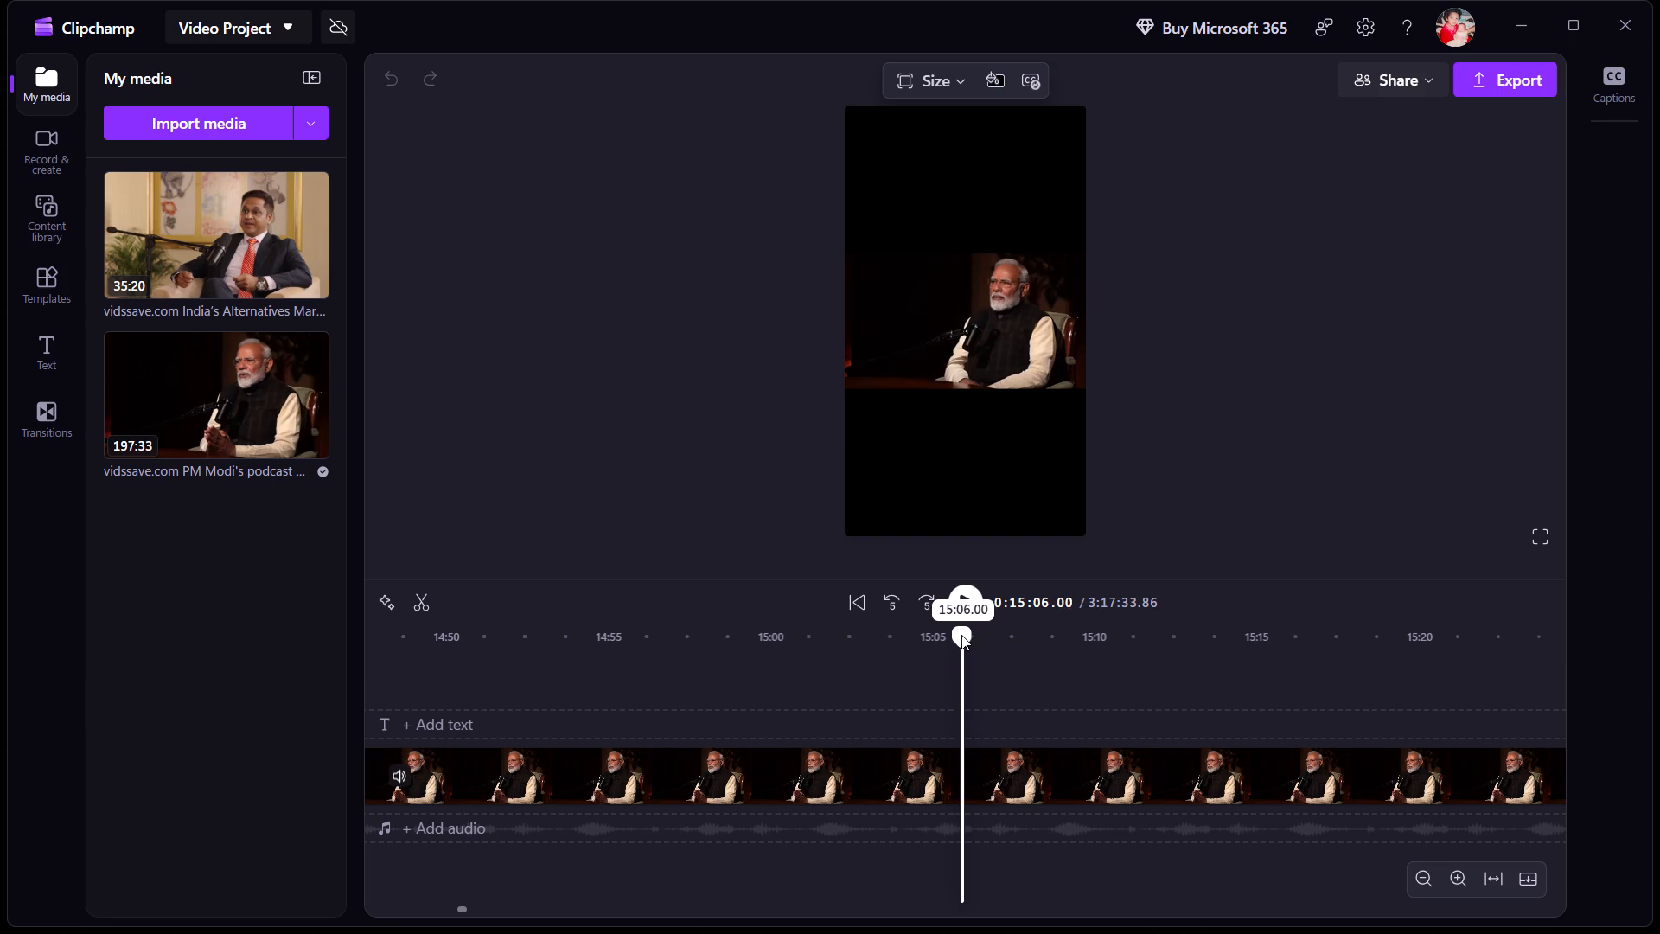
left_click_drag(961, 635, 961, 636)
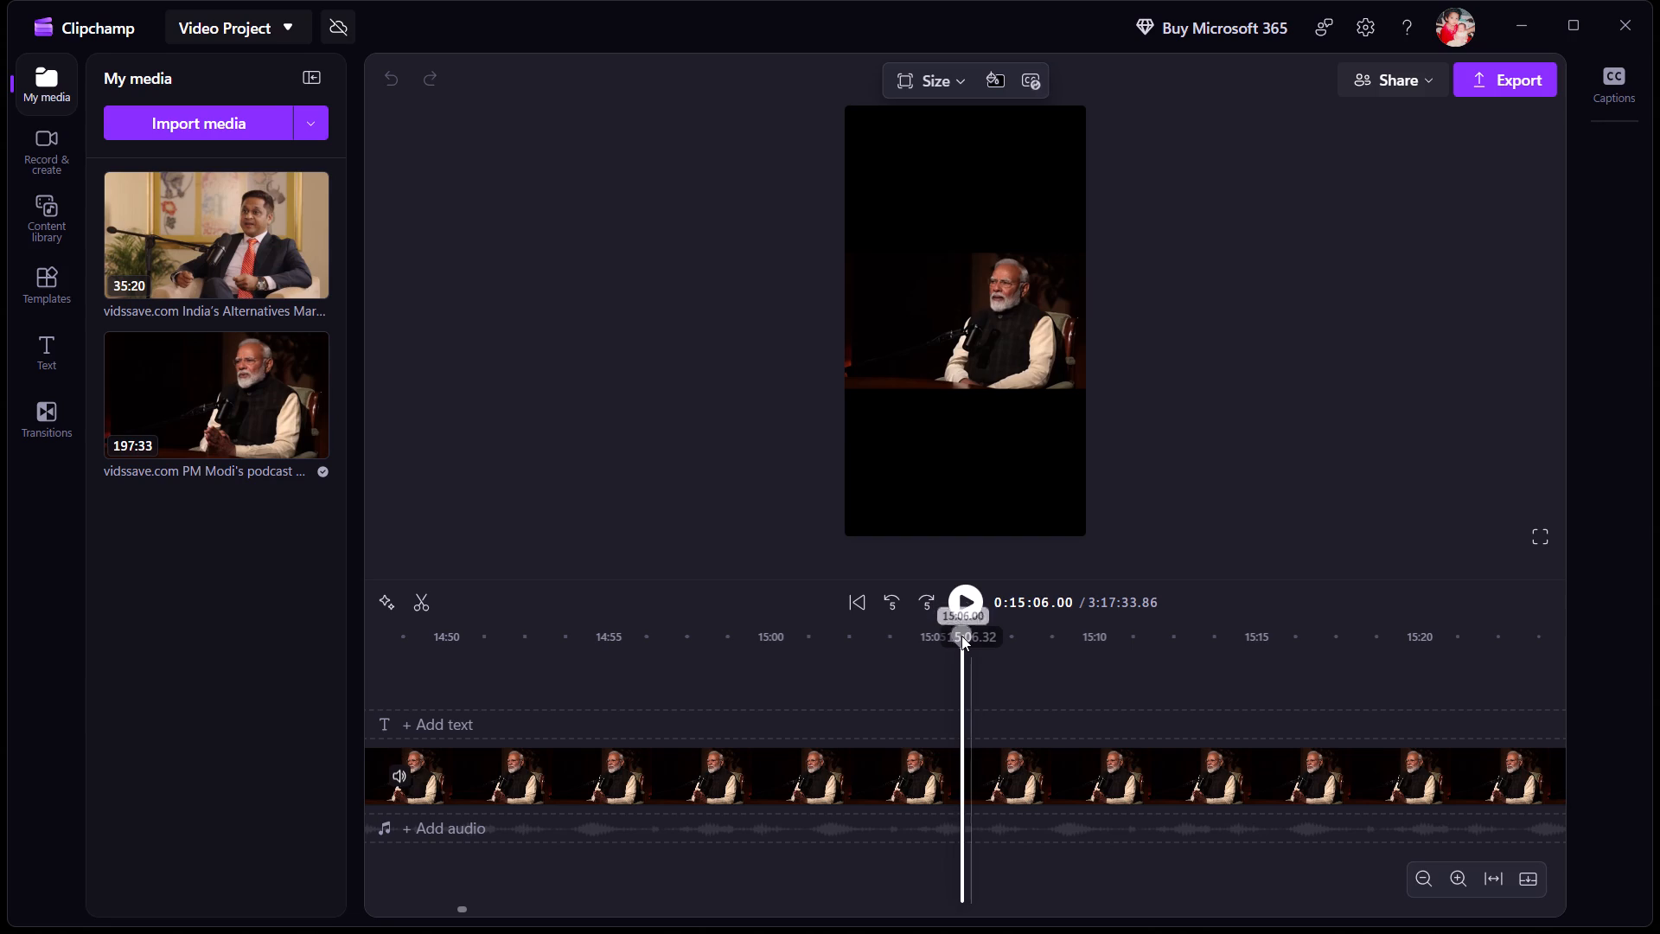
Trim off the beginning of the podcast clip up to the playhead at 15:06.
triple_click(1416, 880)
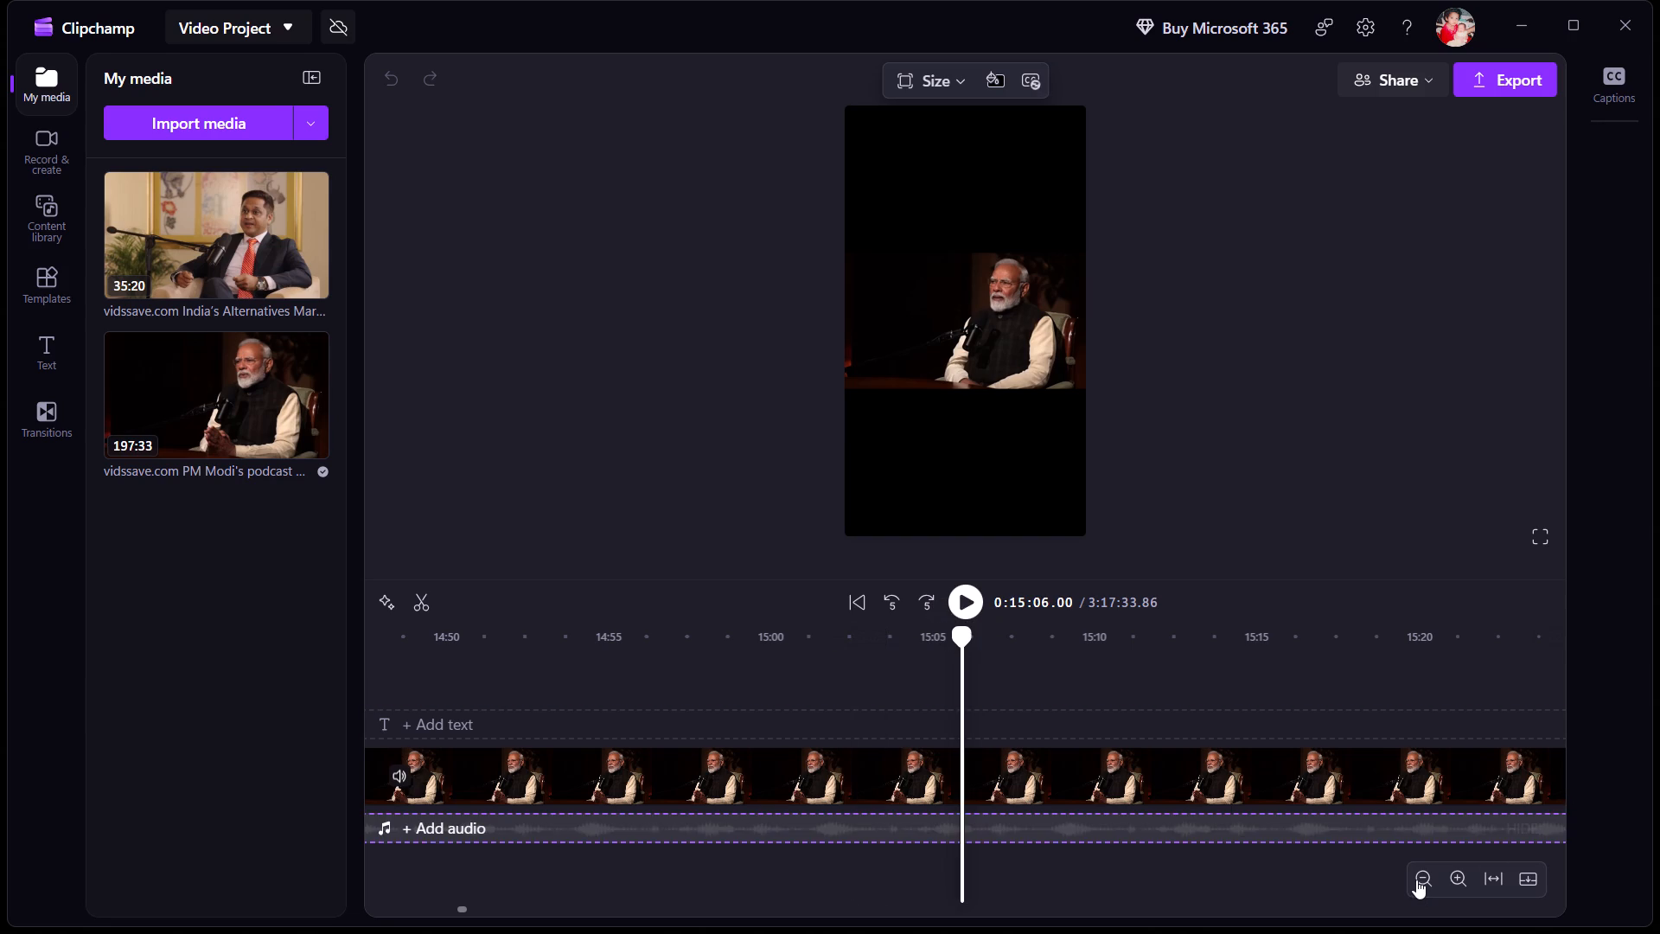
triple_click(1416, 880)
triple_click(1416, 880)
triple_click(1416, 880)
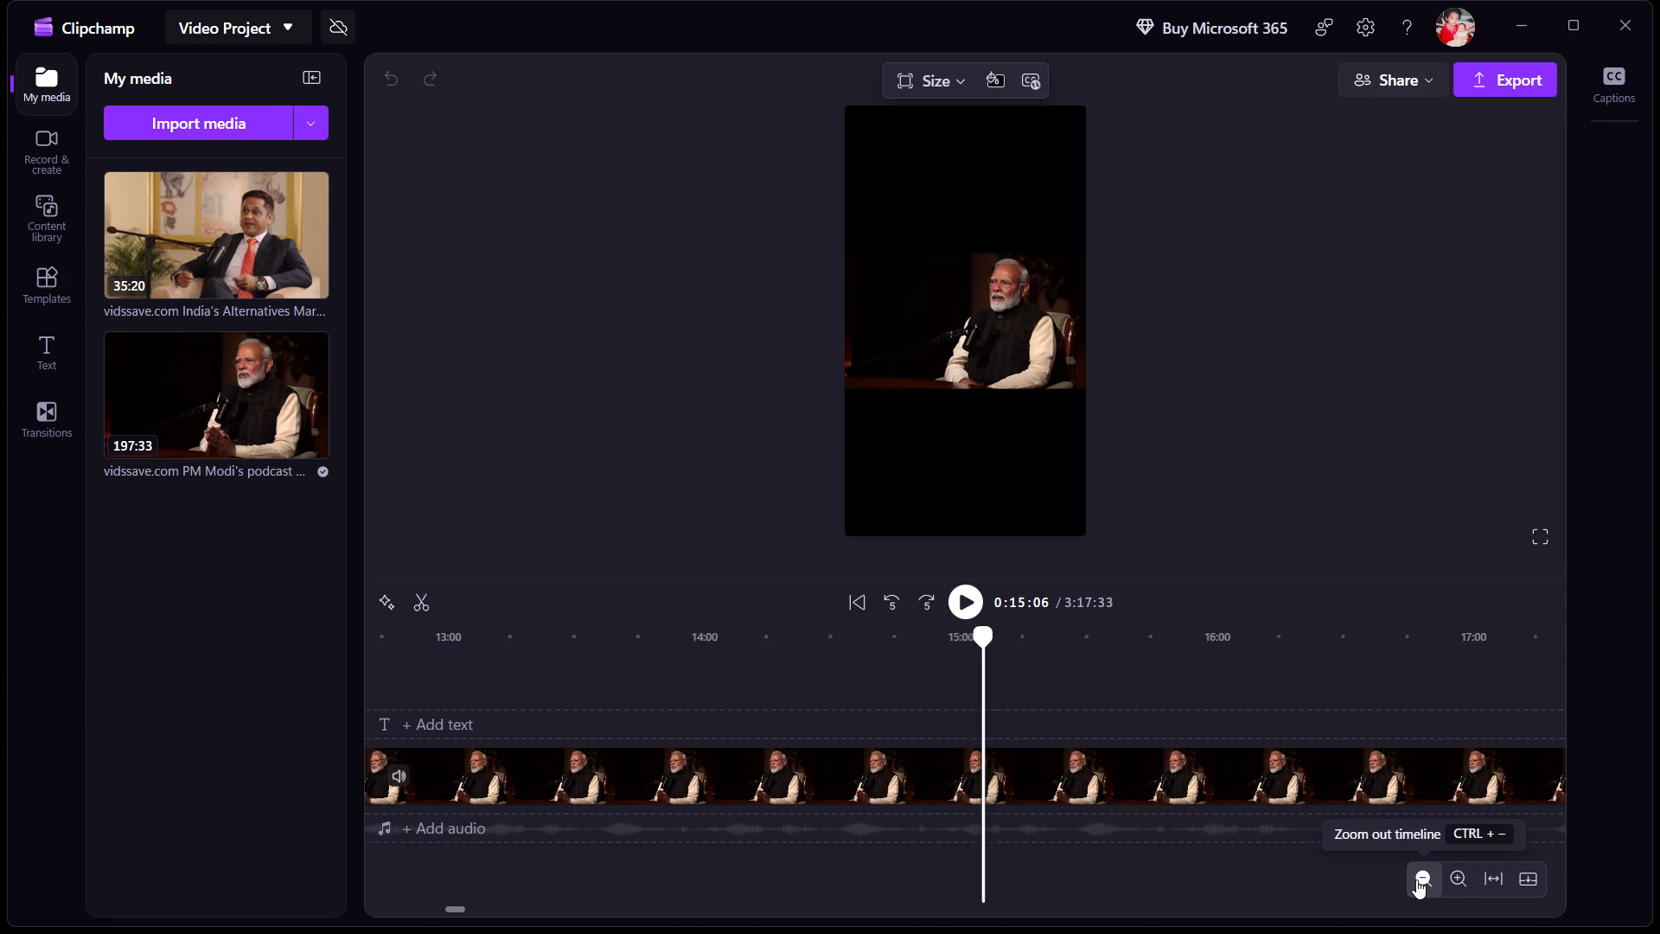
triple_click(1416, 880)
left_click(1416, 880)
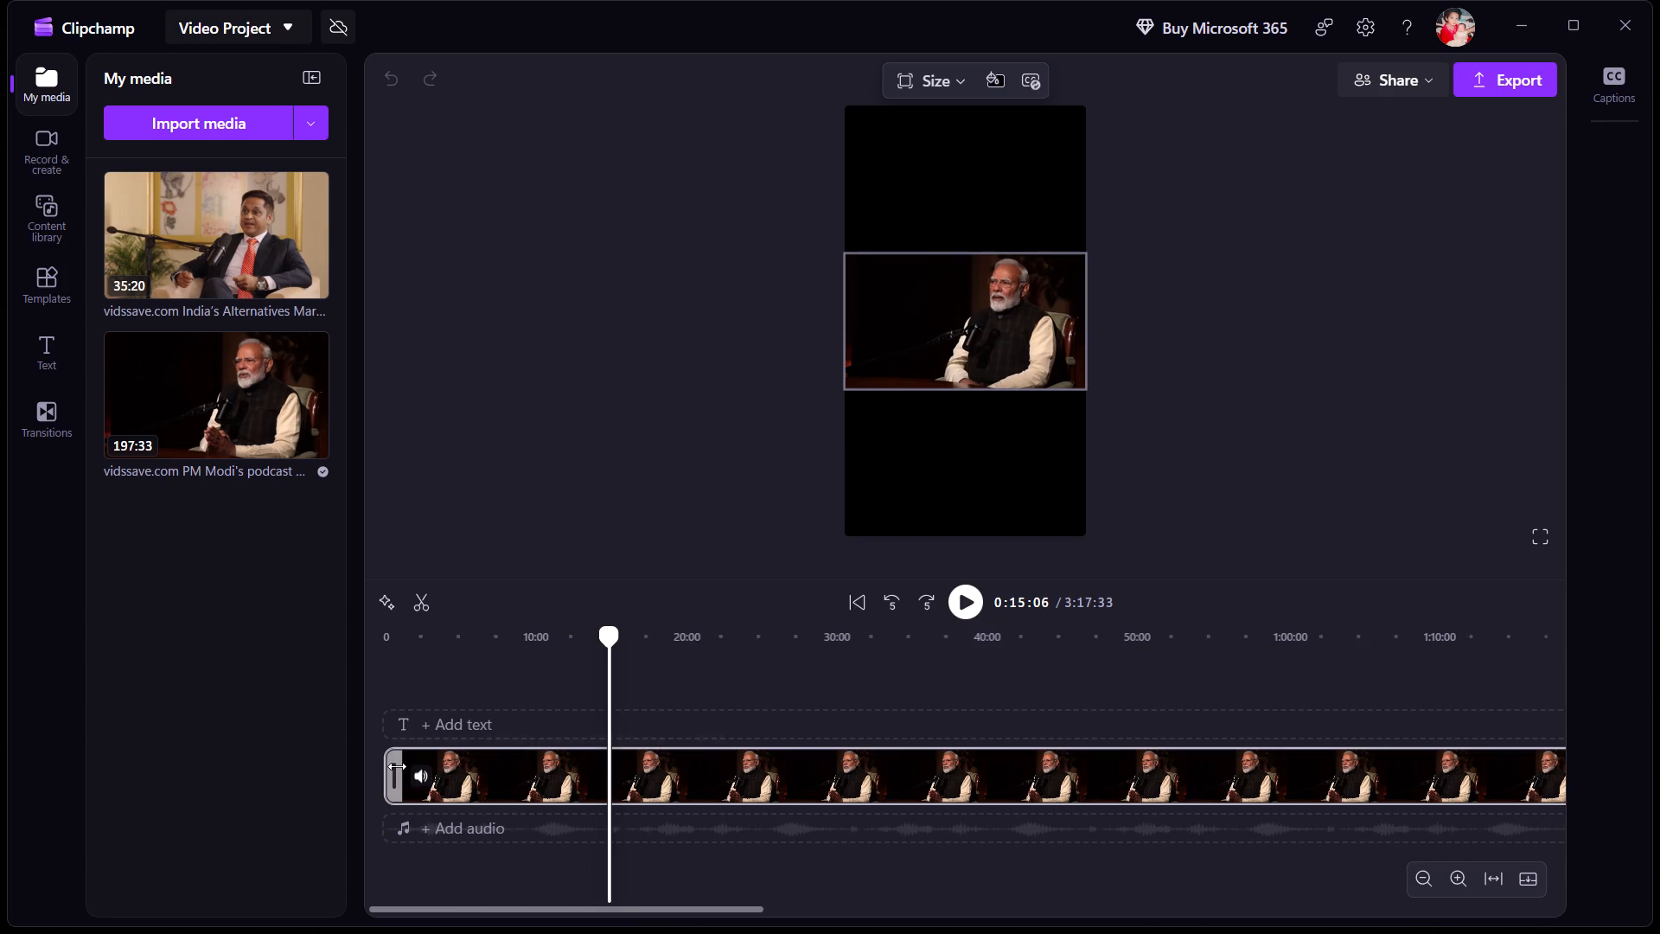
left_click_drag(397, 766, 563, 778)
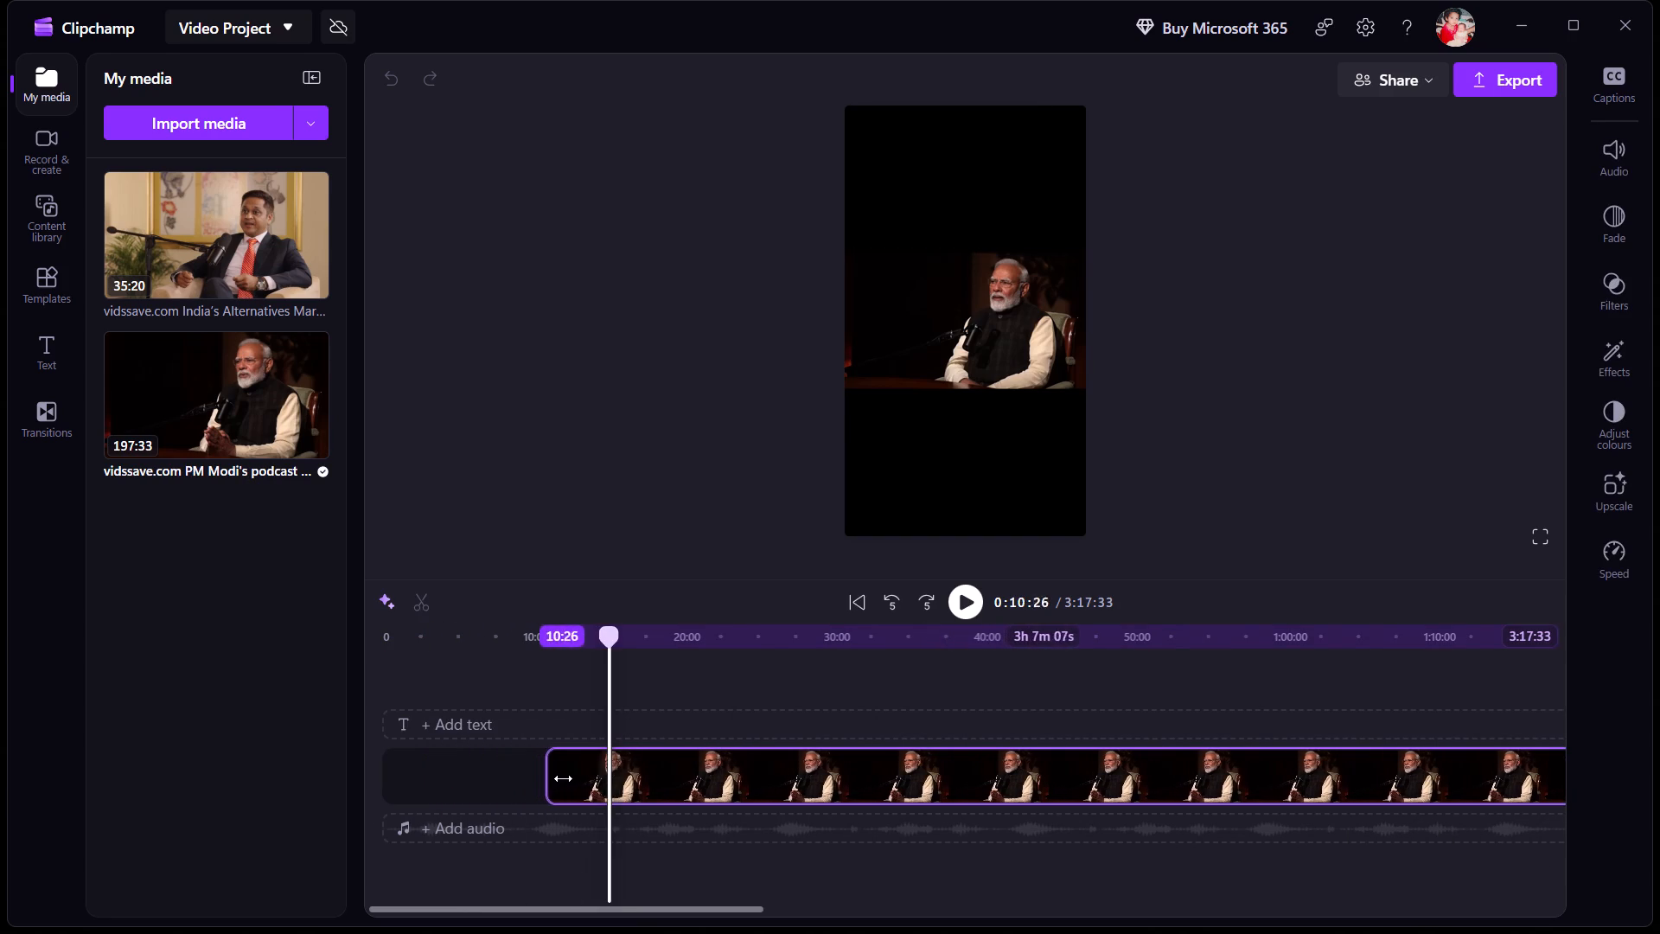
left_click_drag(563, 778, 620, 782)
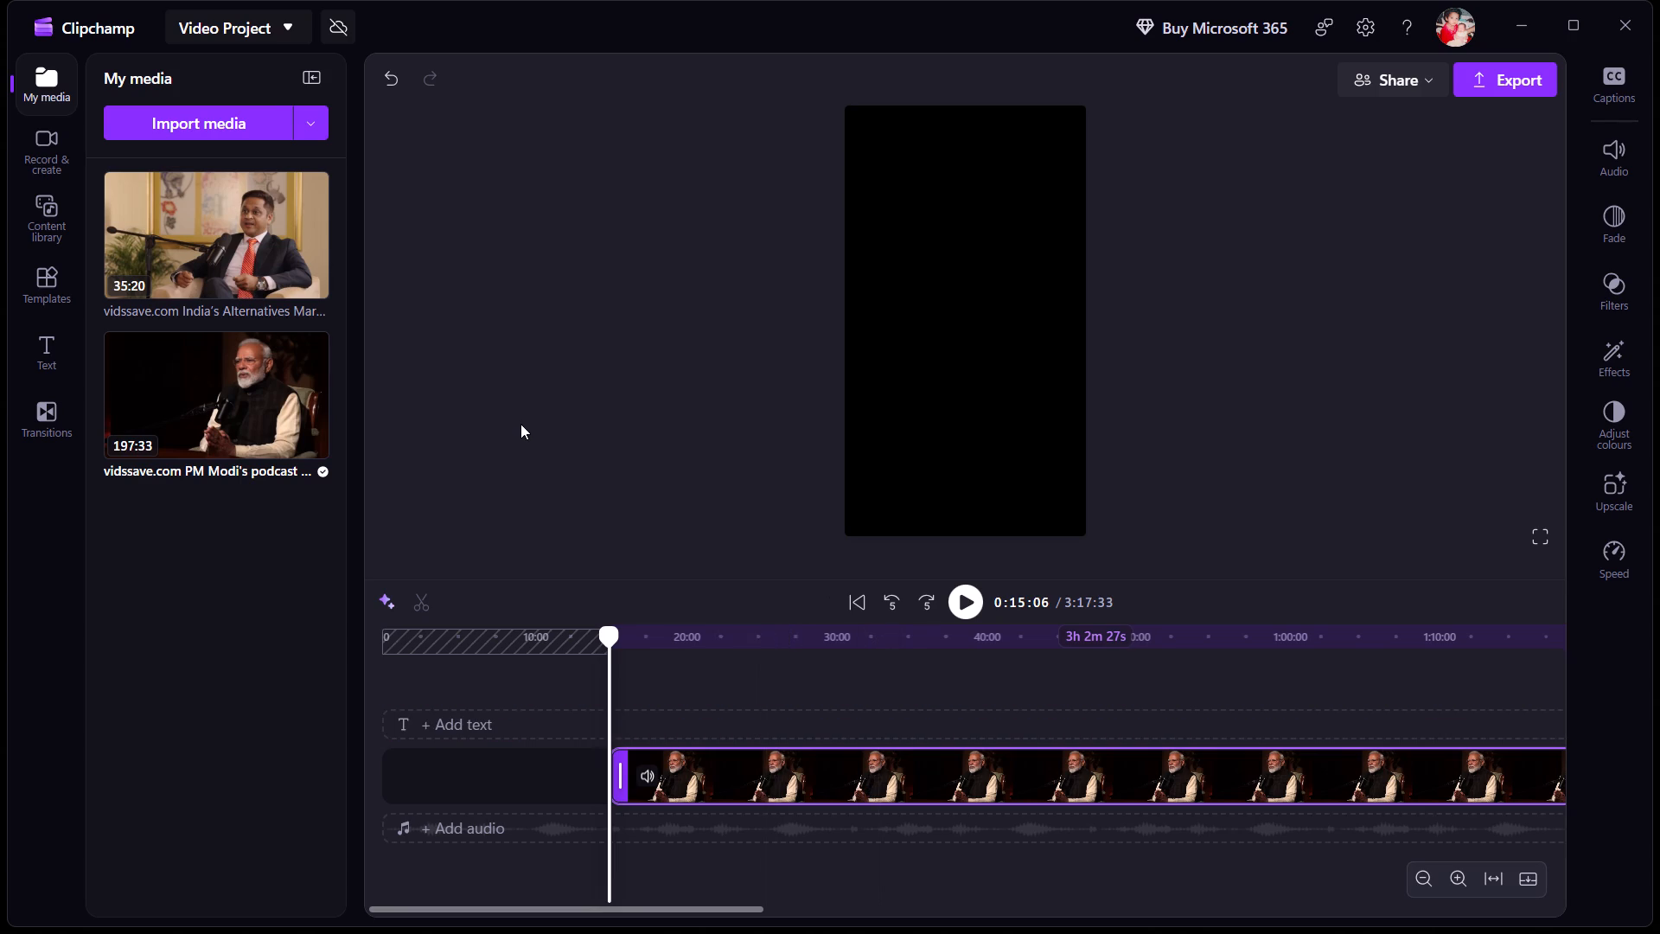
Switch to Clips.txt in Notepad to check moment 3's time range, and return to Clipchamp.
key("alt+Tab")
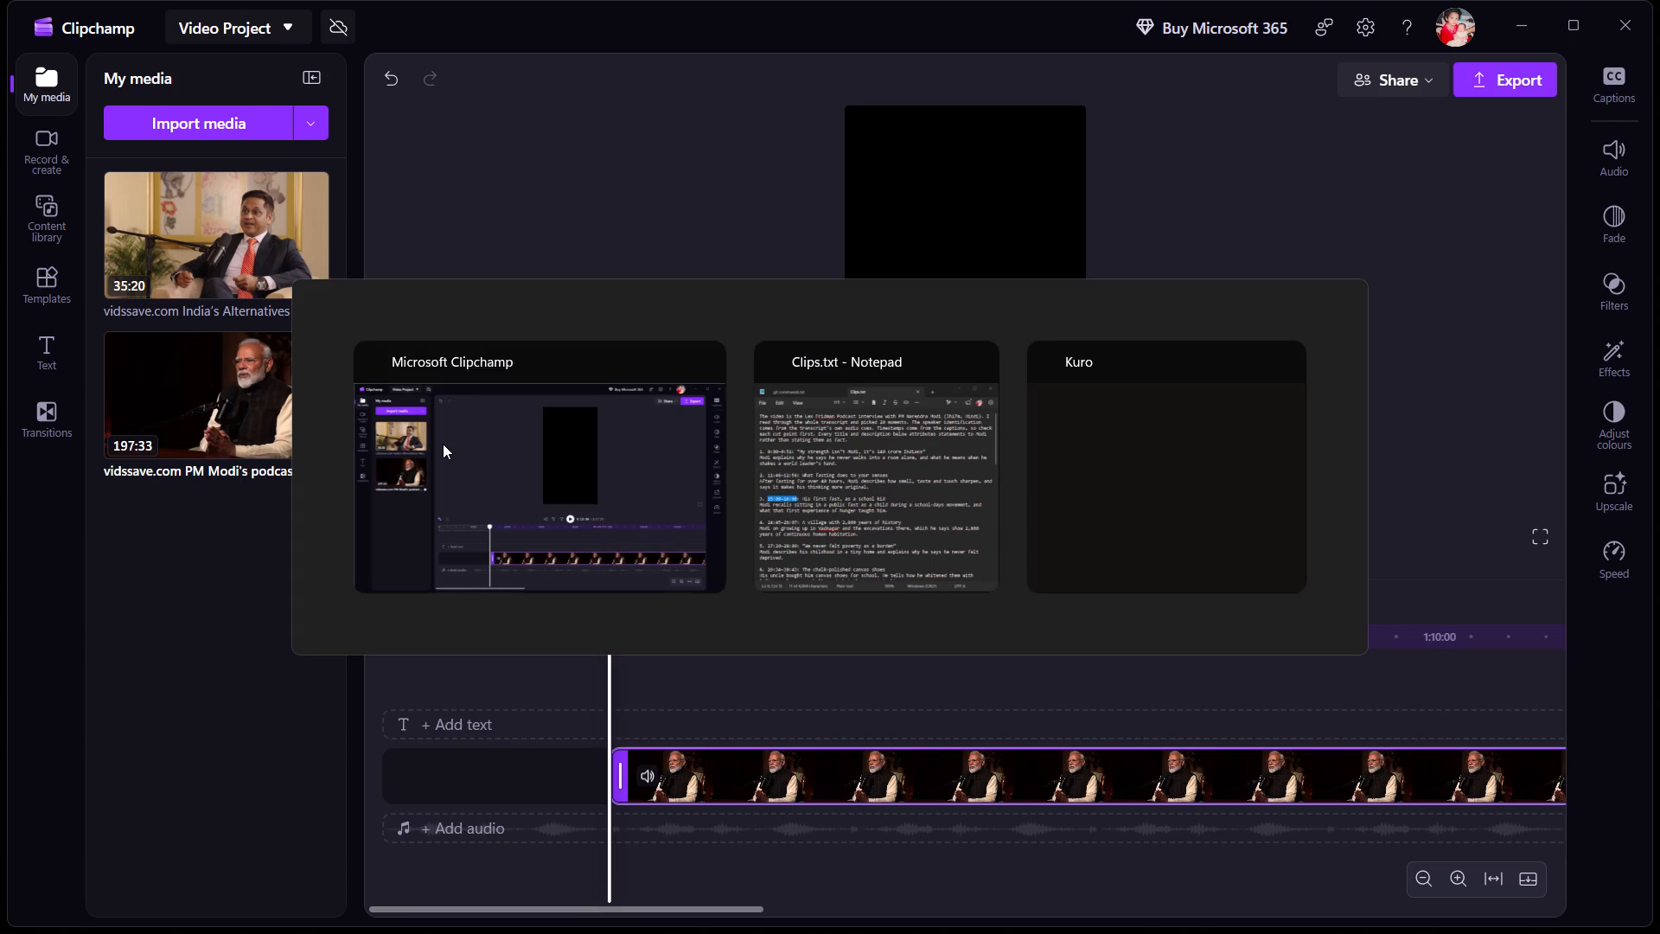
key("alt+Tab")
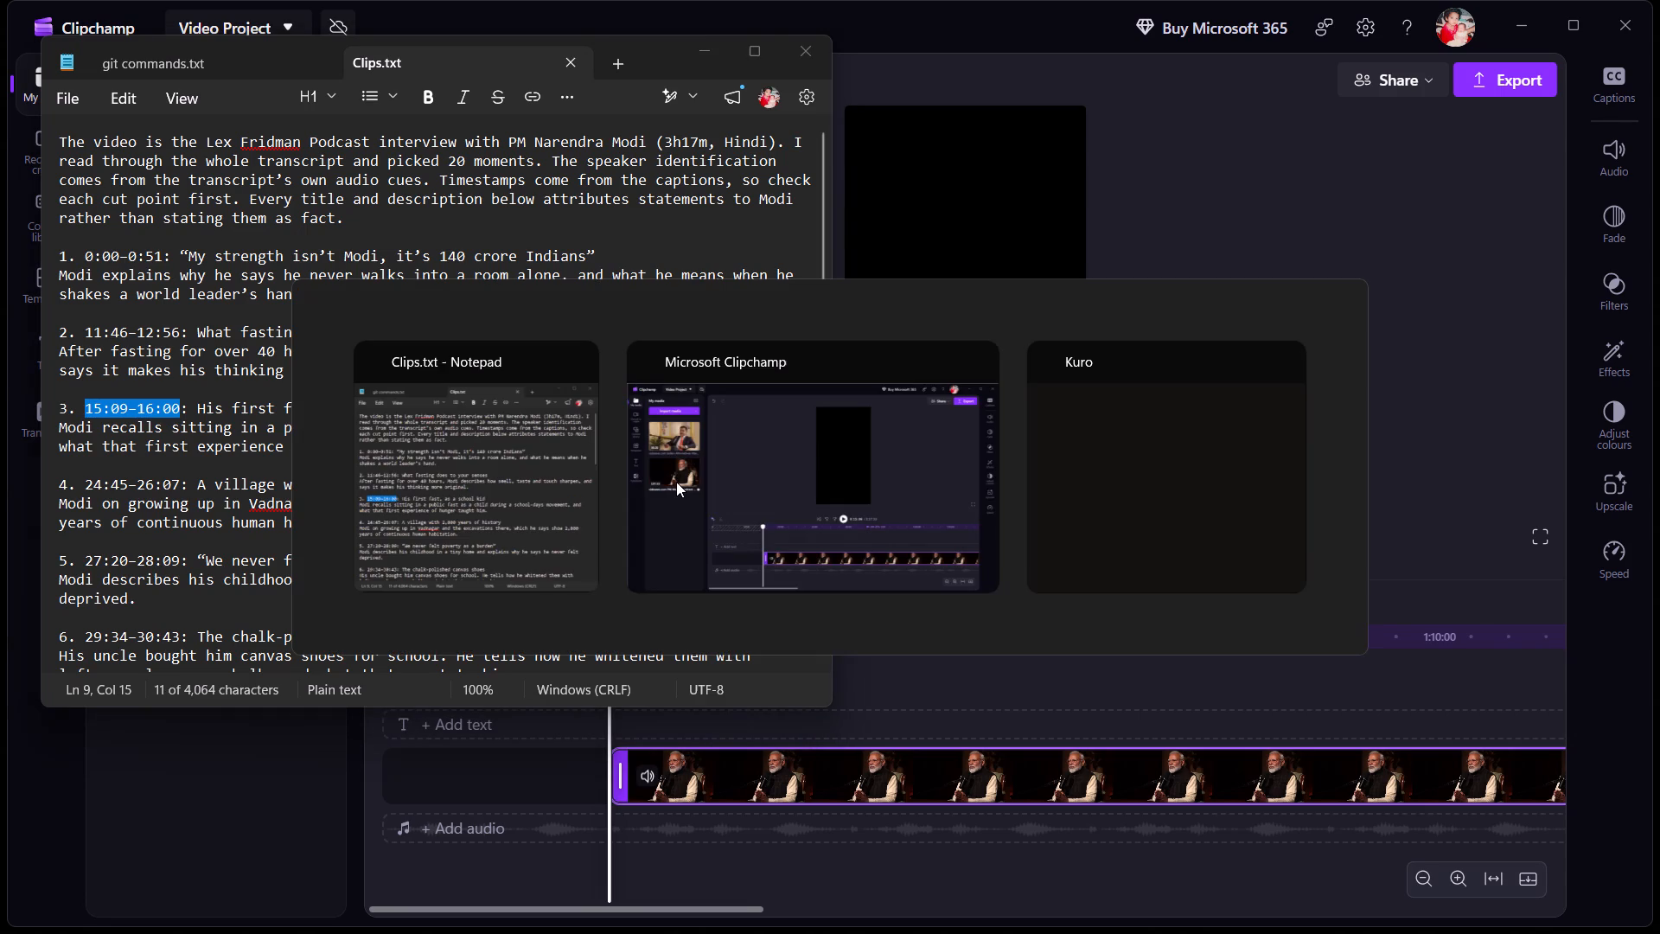